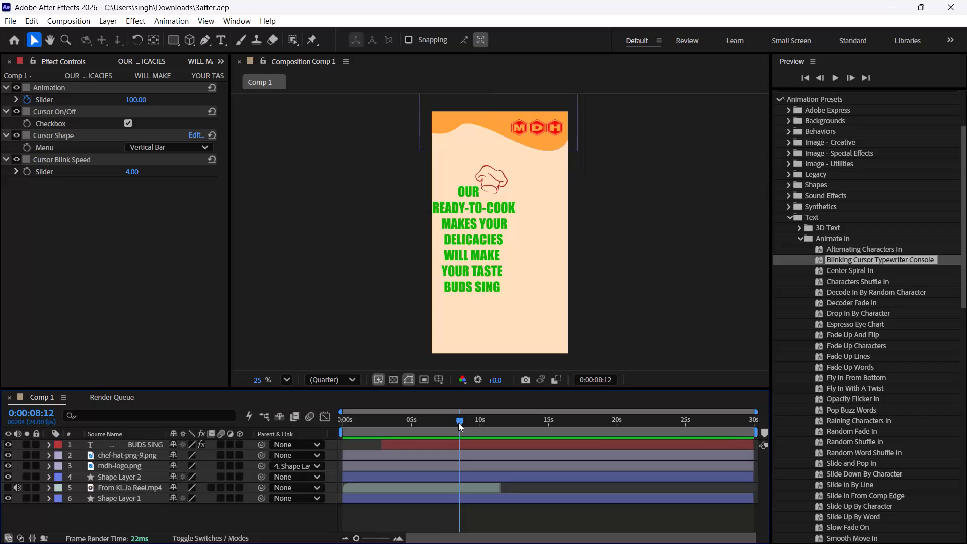
Preview the chef hat and typewriter text animation from 0:00:02:15.
{"action": "left_click_drag", "start_coordinate": [458, 423], "coordinate": [378, 412]}
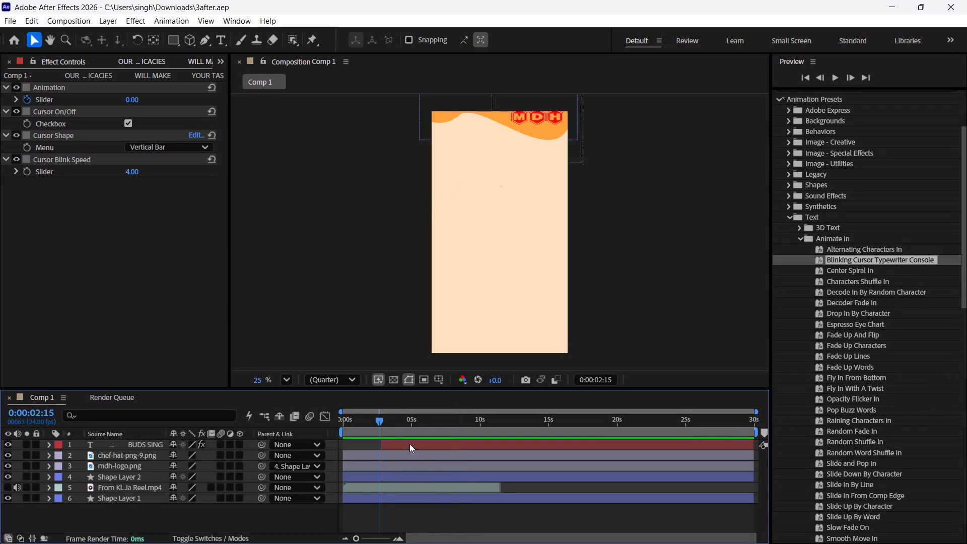
{"action": "key", "text": "space"}
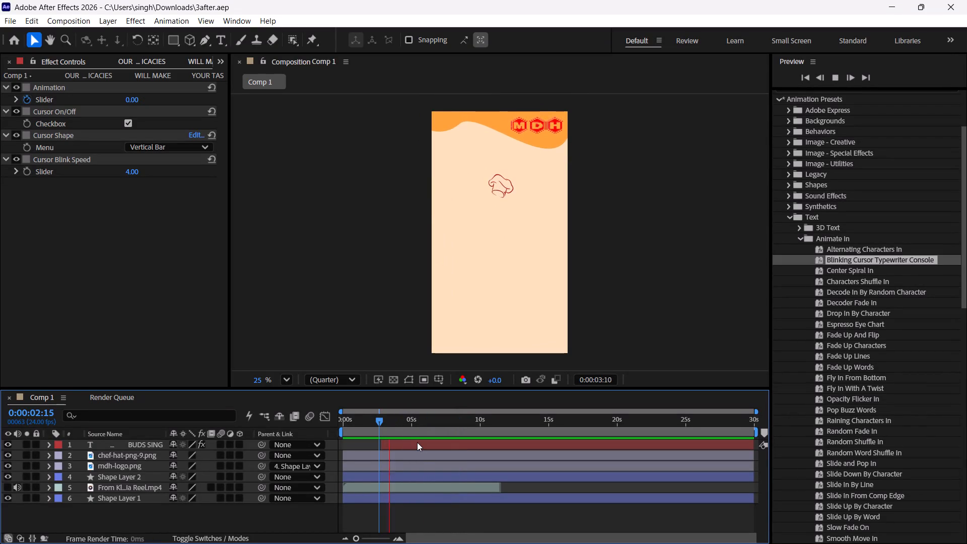
{"action": "key", "text": "space"}
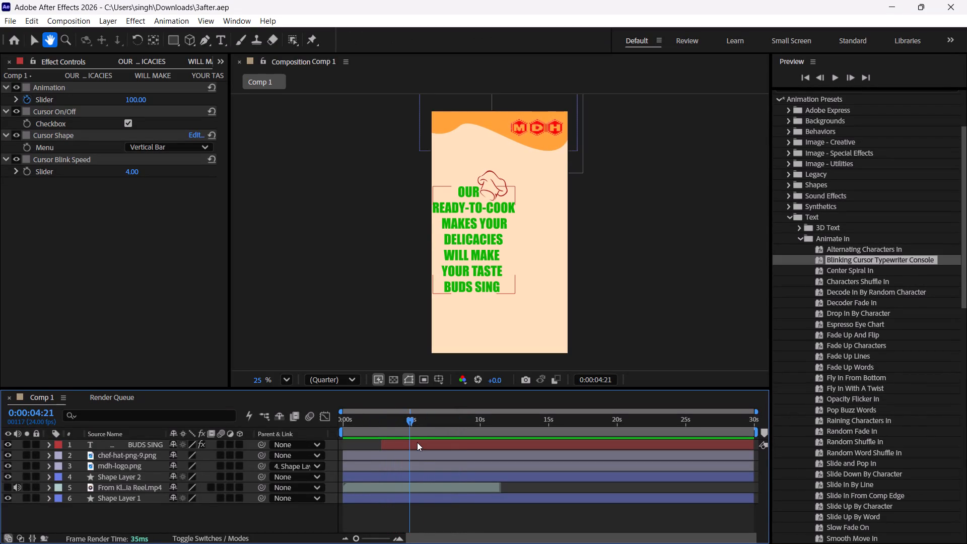
{"action": "key", "text": "space"}
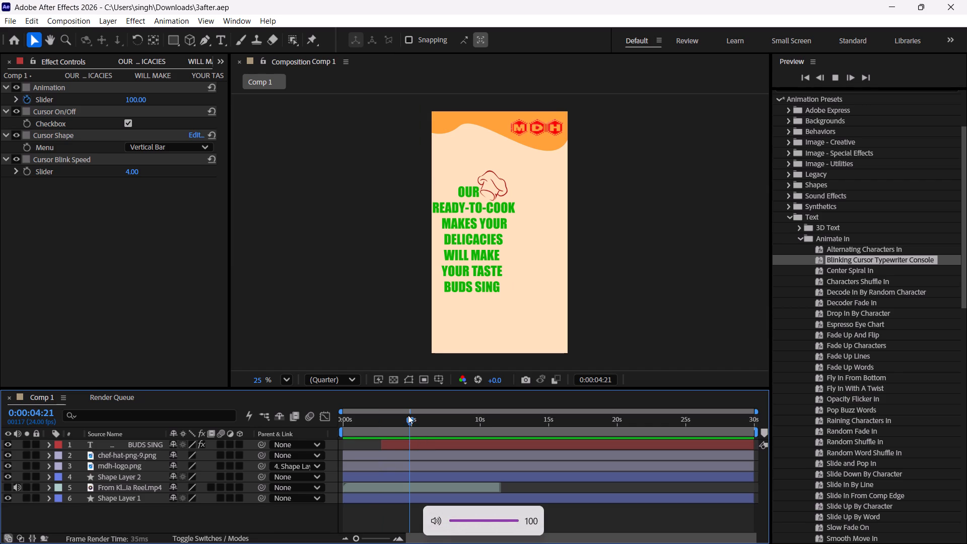
Return to 0:00:00:00 and preview Comp 1 from its first frame.
{"action": "left_click_drag", "start_coordinate": [412, 419], "coordinate": [258, 440]}
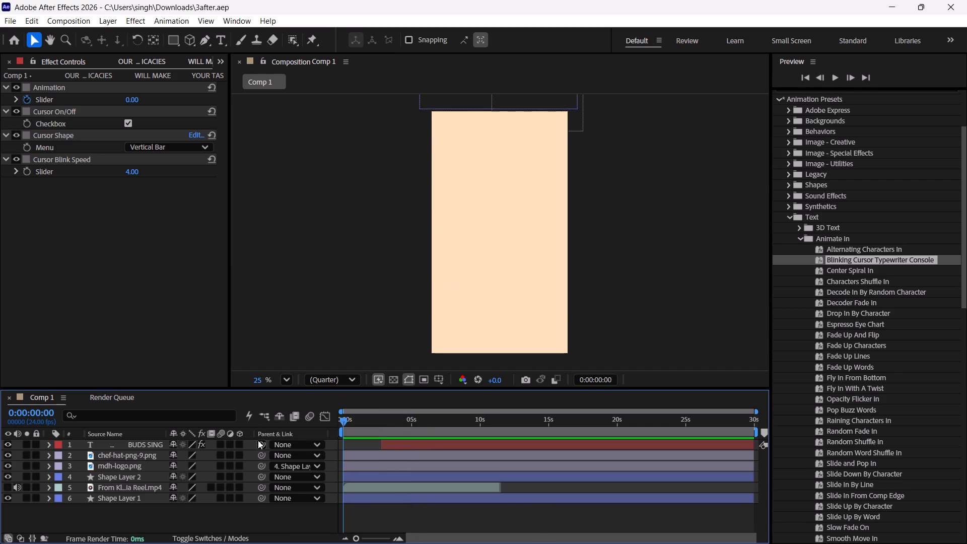
{"action": "key", "text": "space"}
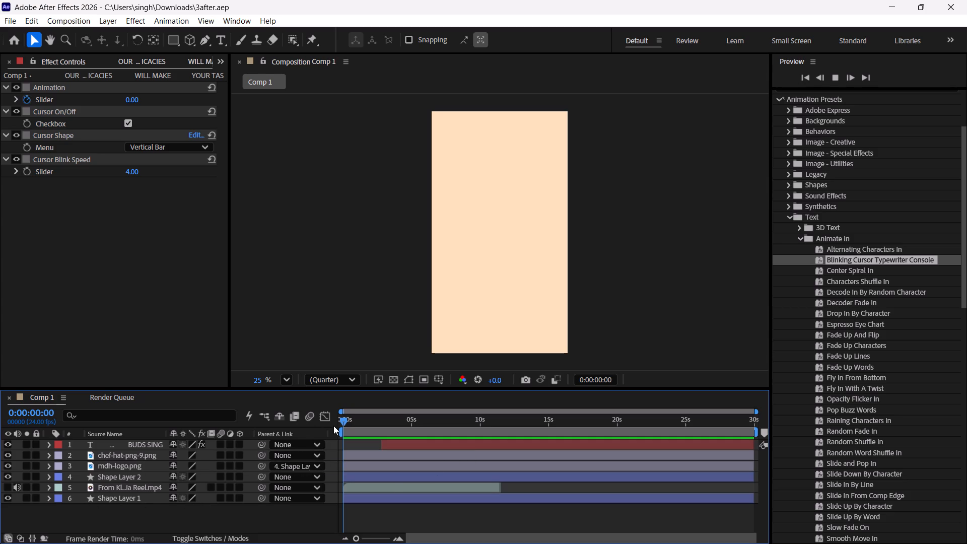
{"action": "key", "text": "space"}
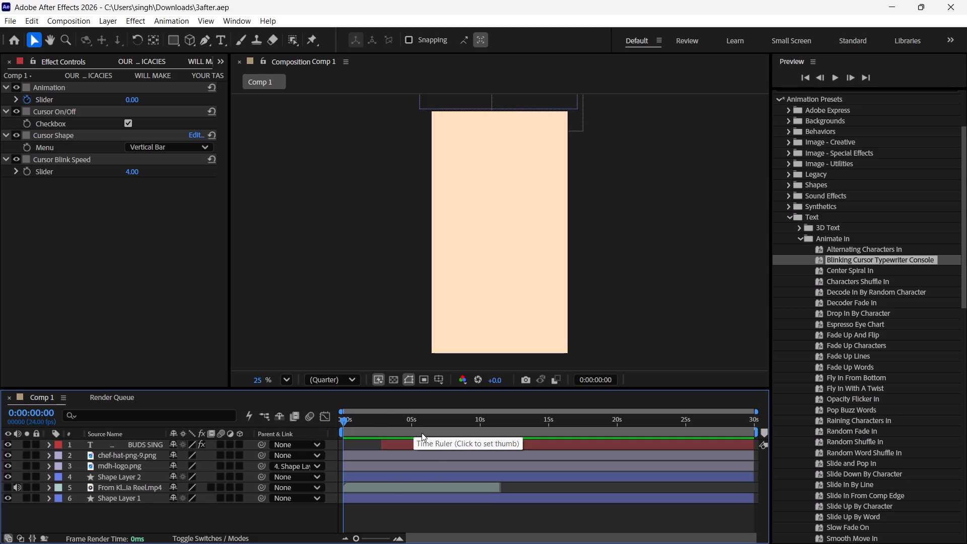
{"action": "key", "text": "space"}
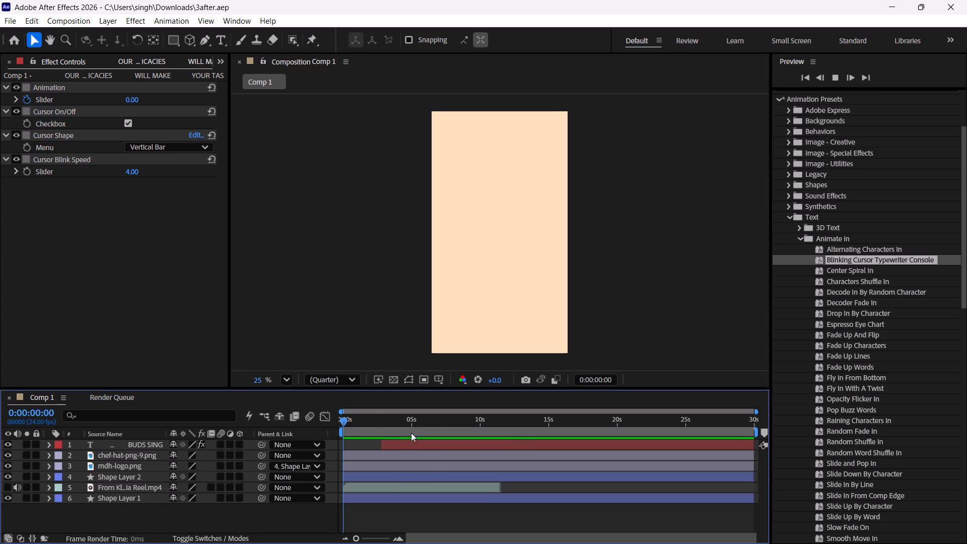
{"action": "left_click_drag", "start_coordinate": [344, 418], "coordinate": [269, 423]}
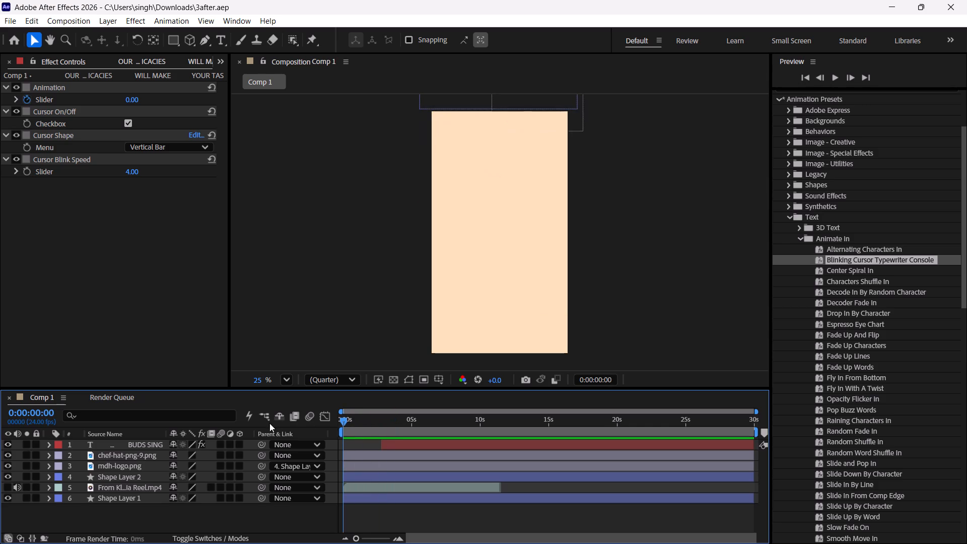
{"action": "left_click_drag", "start_coordinate": [269, 423], "coordinate": [268, 423]}
{"action": "key", "text": "space"}
{"action": "key", "text": "space"}
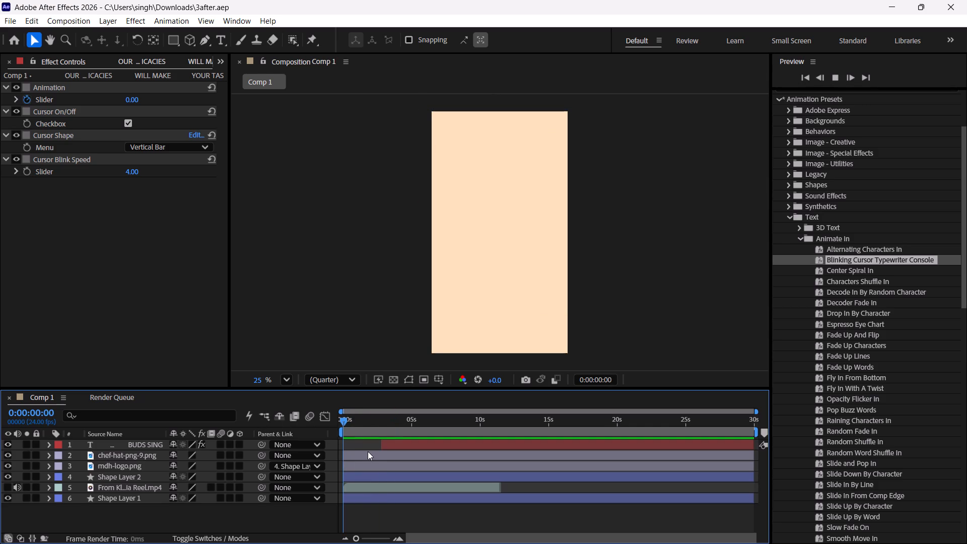
{"action": "key", "text": "space"}
{"action": "key", "text": "space"}
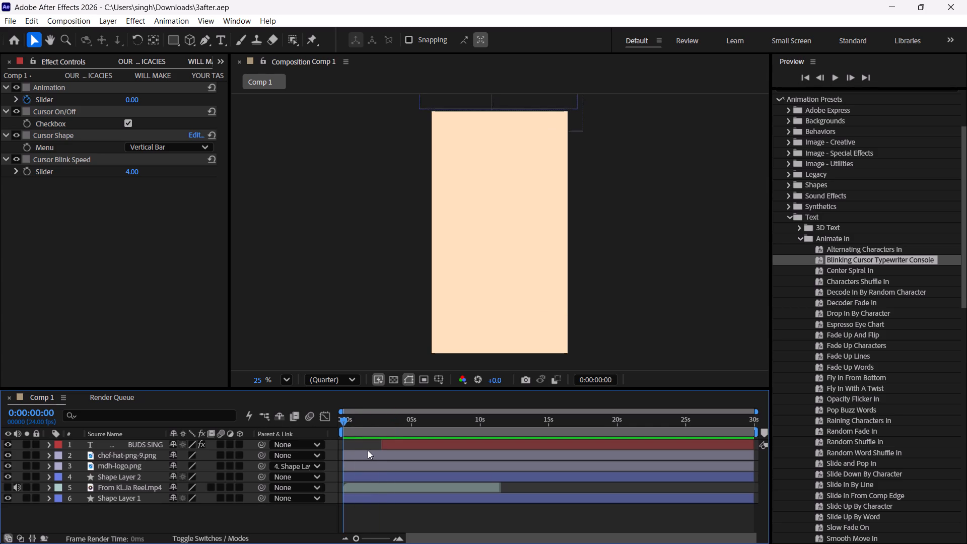
{"action": "key", "text": "space"}
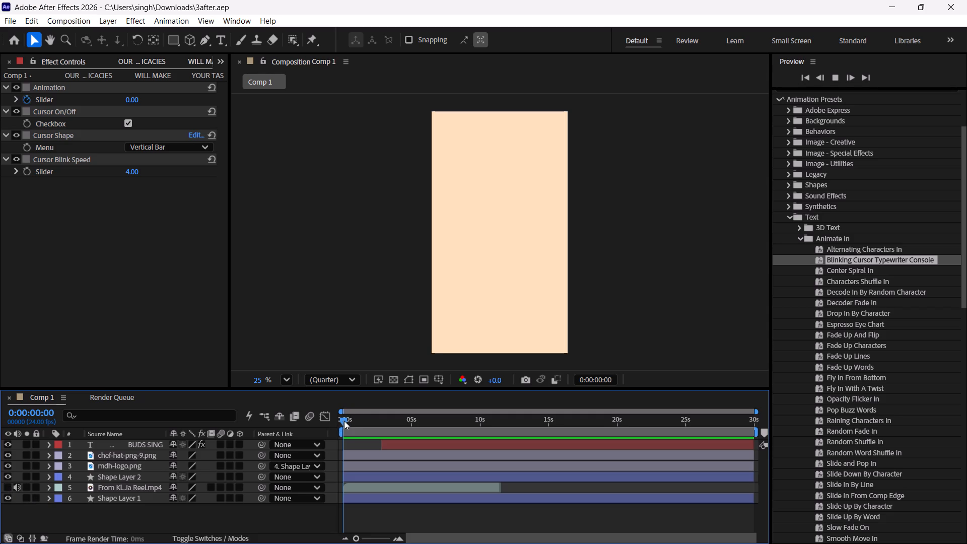
Scrub through Comp 1 to its last frame and back, and preview it again from 0:00:00:00.
{"action": "left_click_drag", "start_coordinate": [344, 420], "coordinate": [455, 439]}
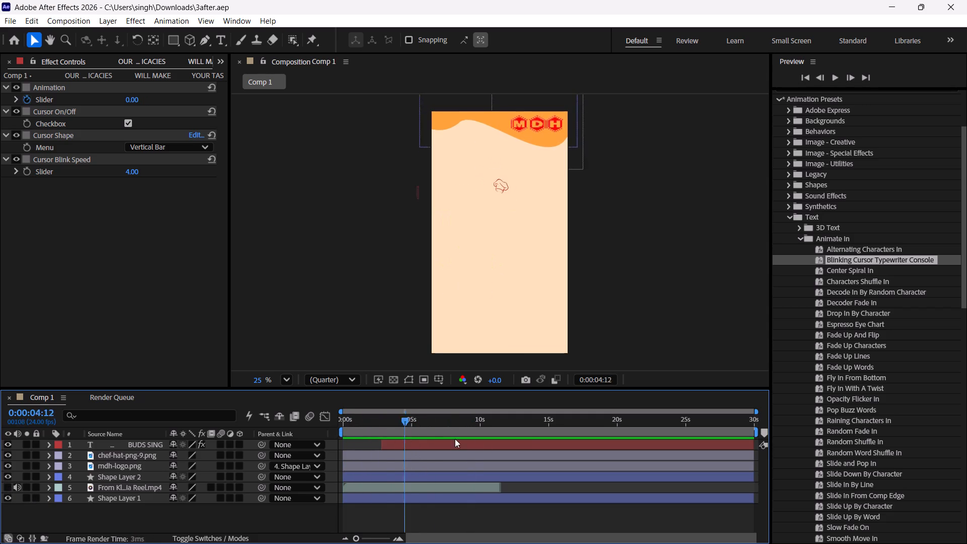
{"action": "left_click_drag", "start_coordinate": [455, 439], "coordinate": [857, 426]}
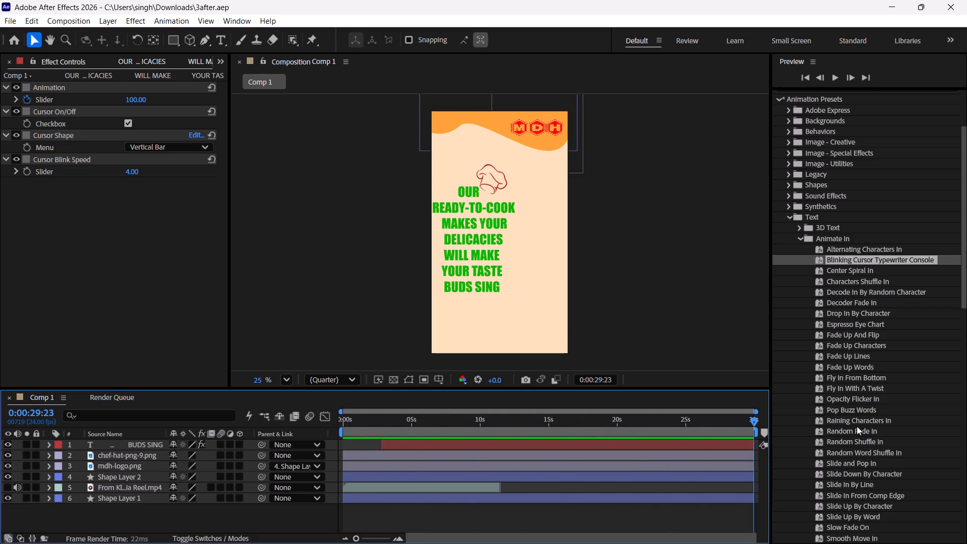
{"action": "left_click_drag", "start_coordinate": [857, 426], "coordinate": [156, 425]}
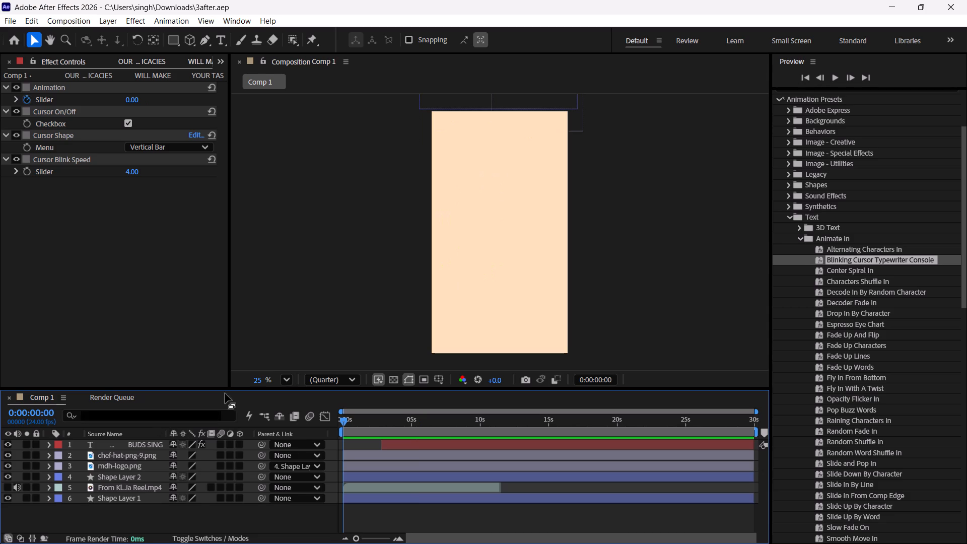
{"action": "key", "text": "space"}
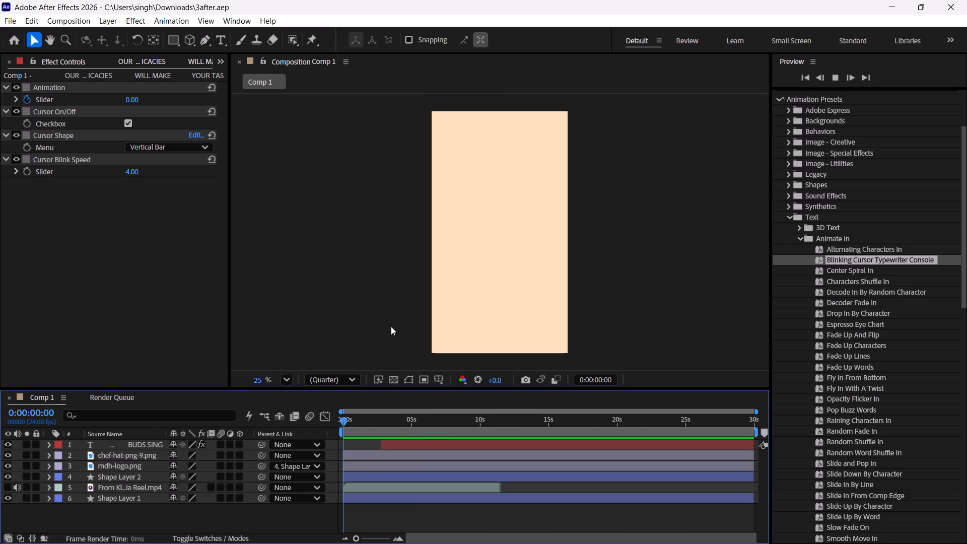
{"action": "key", "text": "space"}
{"action": "key", "text": "space"}
{"action": "key", "text": "space"}
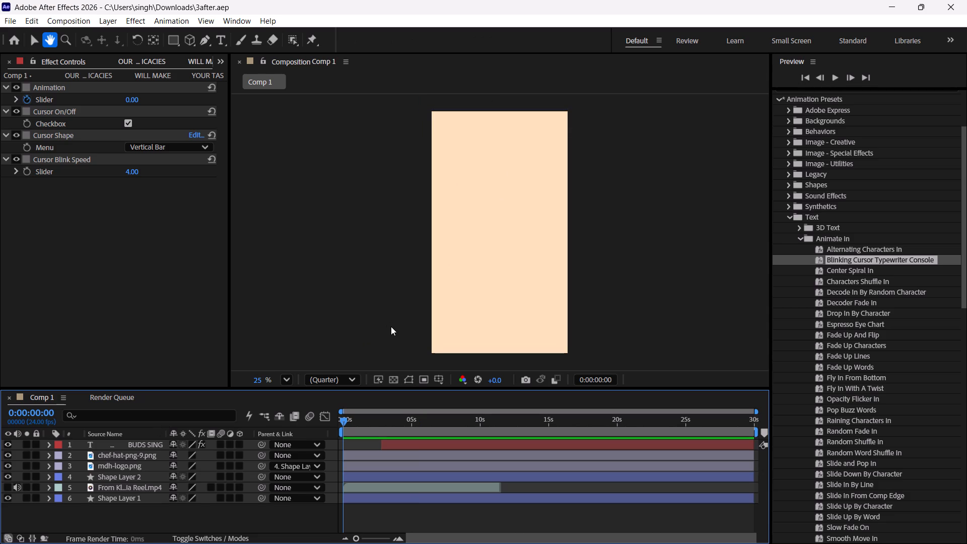
{"action": "key", "text": "space"}
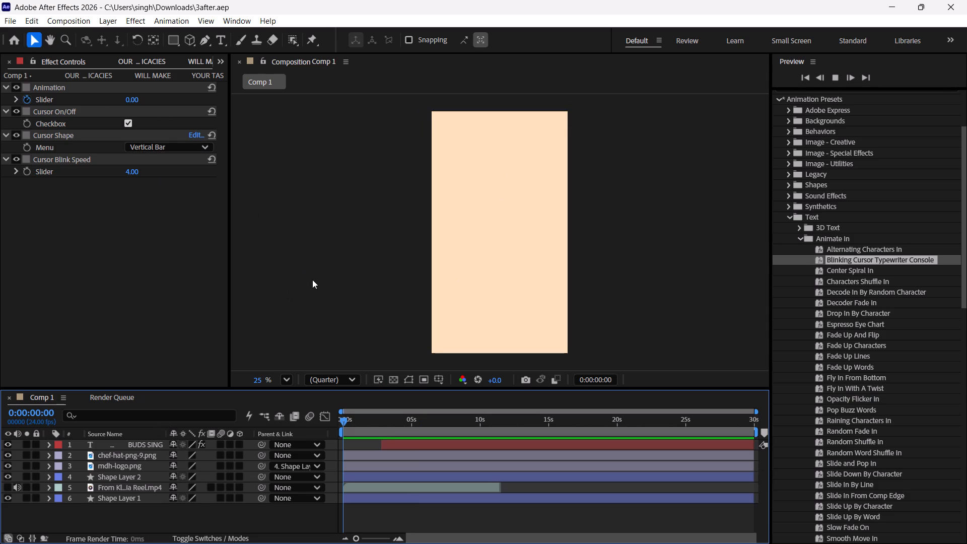
Save the project and close After Effects.
{"action": "key", "text": "ctrl+s"}
{"action": "left_click", "coordinate": [966, 0]}
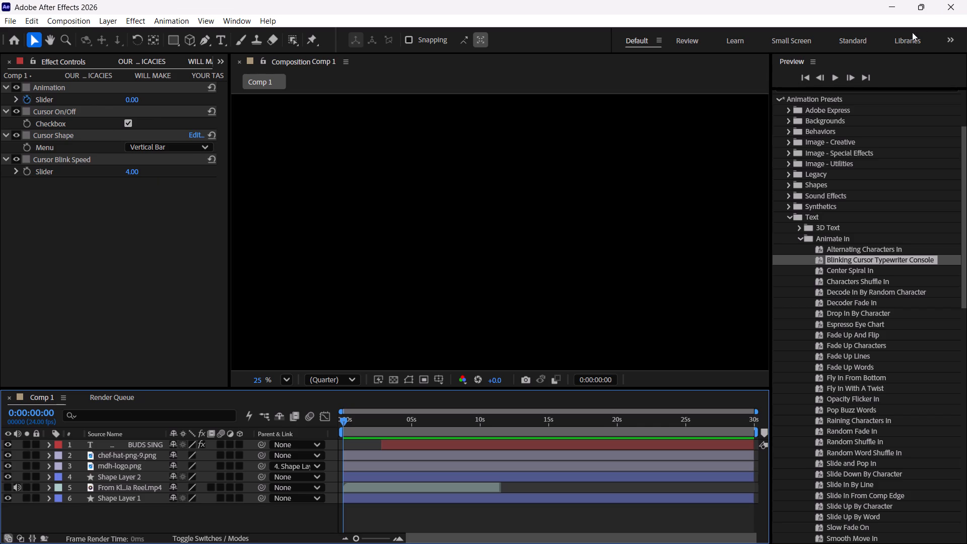
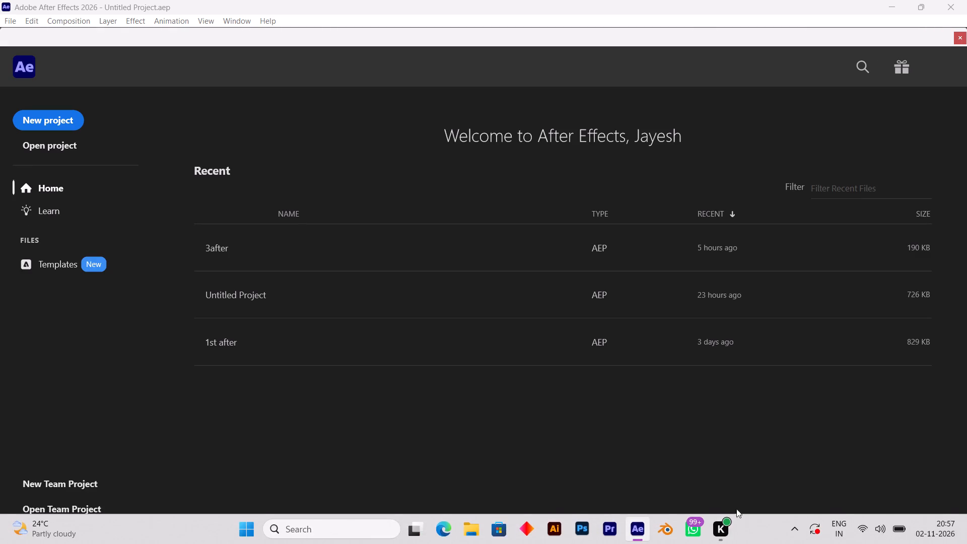
Open the existing After Effects project 3after from the Downloads folder.
{"action": "left_click", "coordinate": [37, 141]}
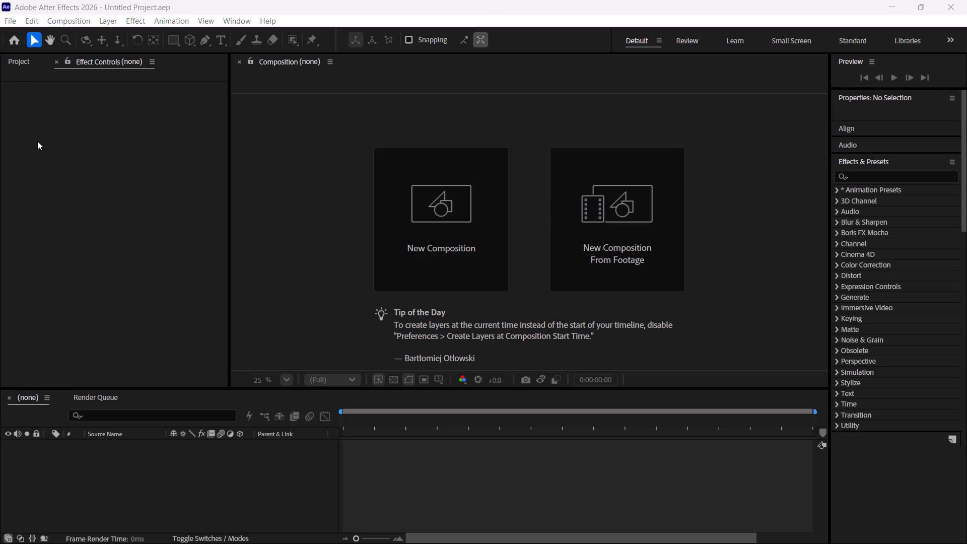
{"action": "left_click", "coordinate": [148, 147]}
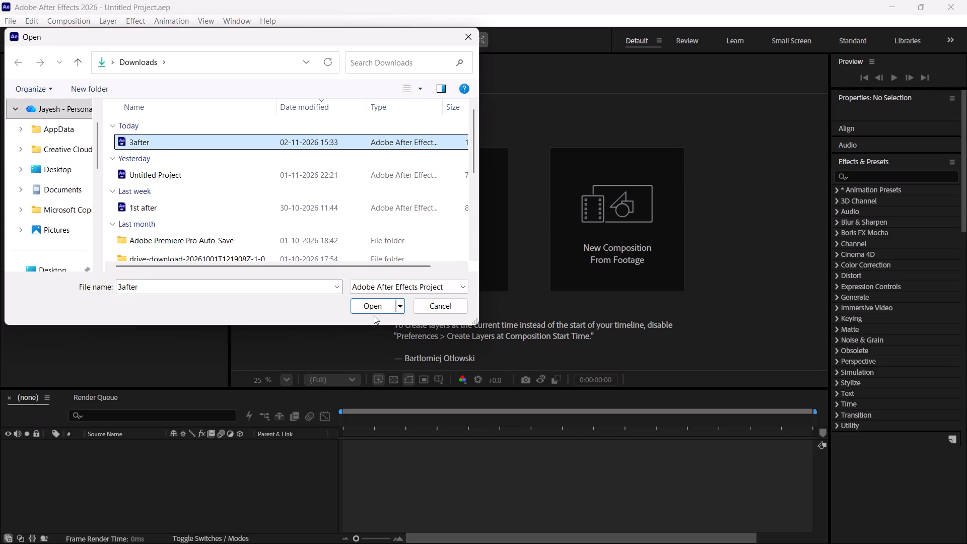
{"action": "left_click", "coordinate": [370, 307]}
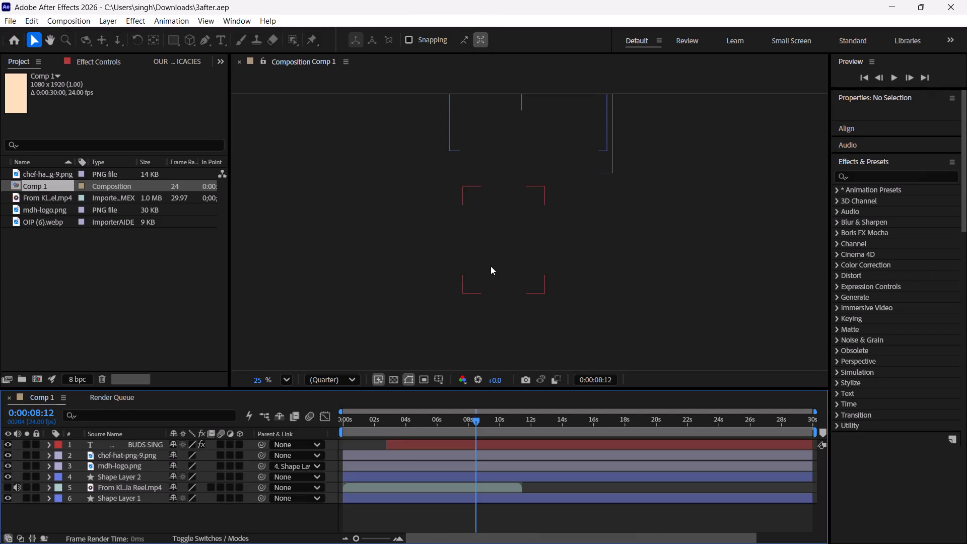
Return the playhead to 0:00:00:00 and preview Comp 1 from its first frame.
{"action": "left_click_drag", "start_coordinate": [480, 423], "coordinate": [344, 414]}
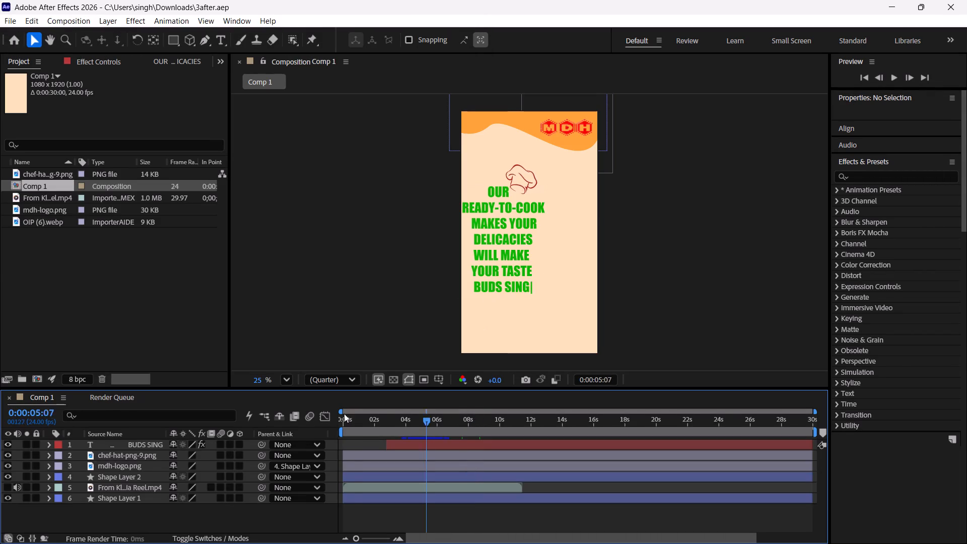
{"action": "left_click_drag", "start_coordinate": [344, 414], "coordinate": [216, 413]}
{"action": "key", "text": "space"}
Set the end of Comp 1's work area at the current time, 0:00:00:00.
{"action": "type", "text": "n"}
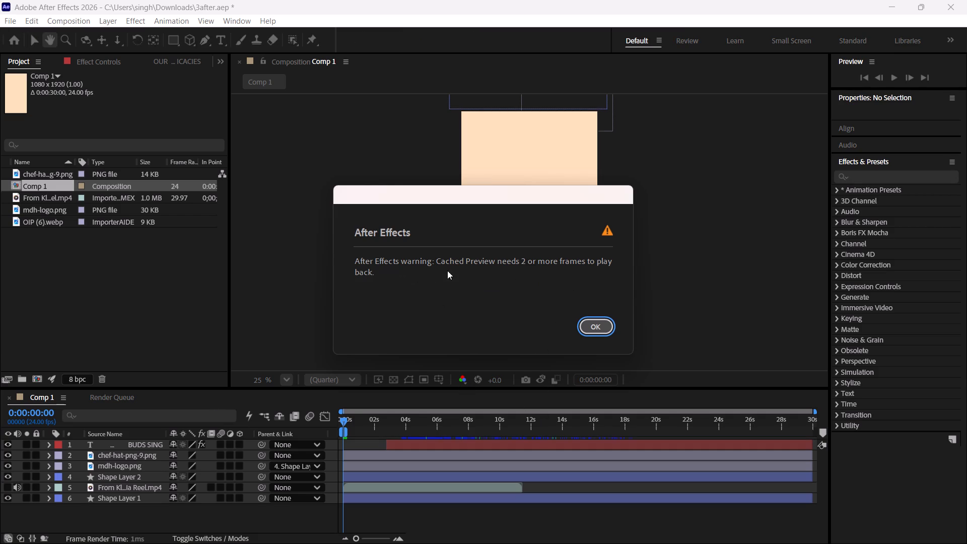
{"action": "left_click", "coordinate": [593, 322]}
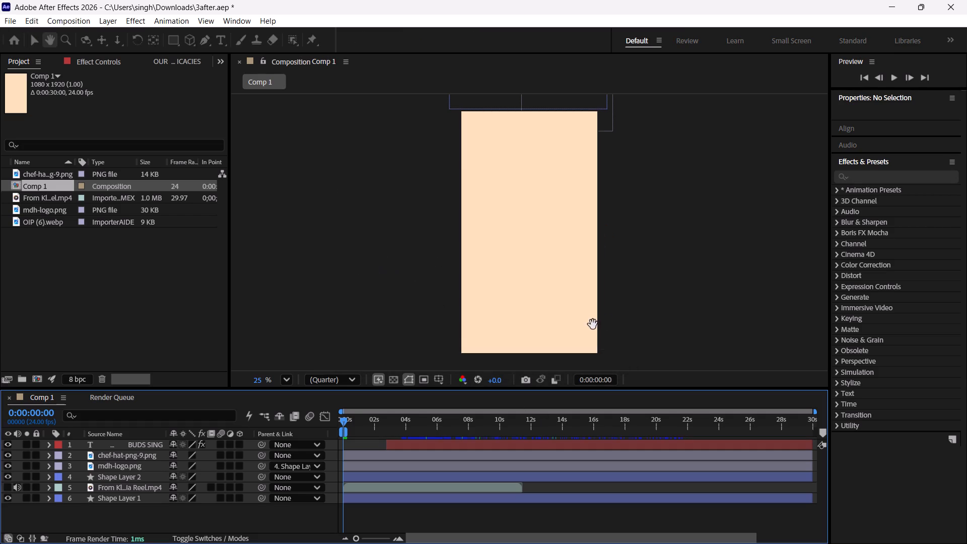
Try to preview Comp 1 from 0:00:00:00.
{"action": "key", "text": "space"}
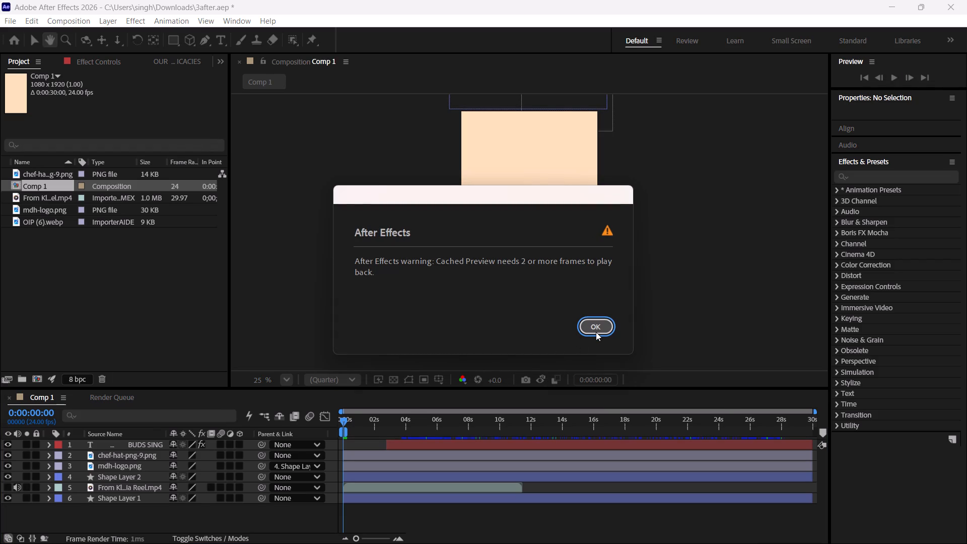
{"action": "left_click", "coordinate": [592, 332]}
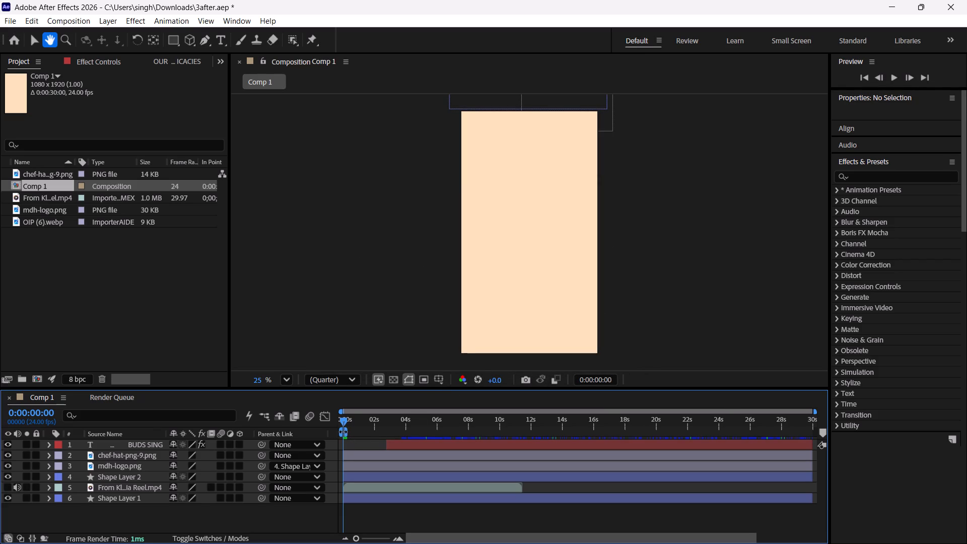
{"action": "left_click_drag", "start_coordinate": [343, 432], "coordinate": [331, 438]}
{"action": "left_click_drag", "start_coordinate": [331, 438], "coordinate": [322, 438]}
Scrub ahead to 0:00:07:23 and preview the chef hat and text animation from there.
{"action": "left_click_drag", "start_coordinate": [345, 420], "coordinate": [447, 425]}
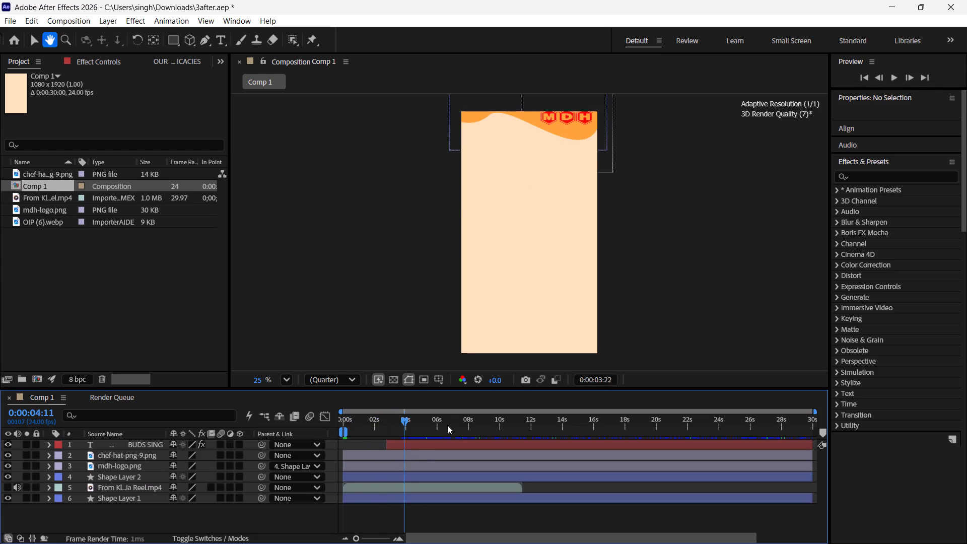
{"action": "left_click_drag", "start_coordinate": [447, 425], "coordinate": [462, 428]}
{"action": "key", "text": "space"}
{"action": "key", "text": "space"}
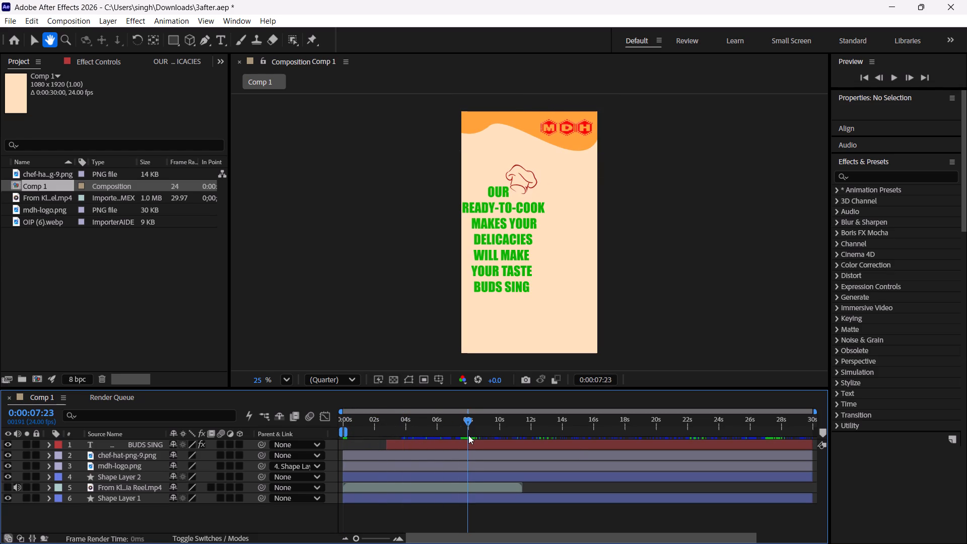
{"action": "key", "text": "space"}
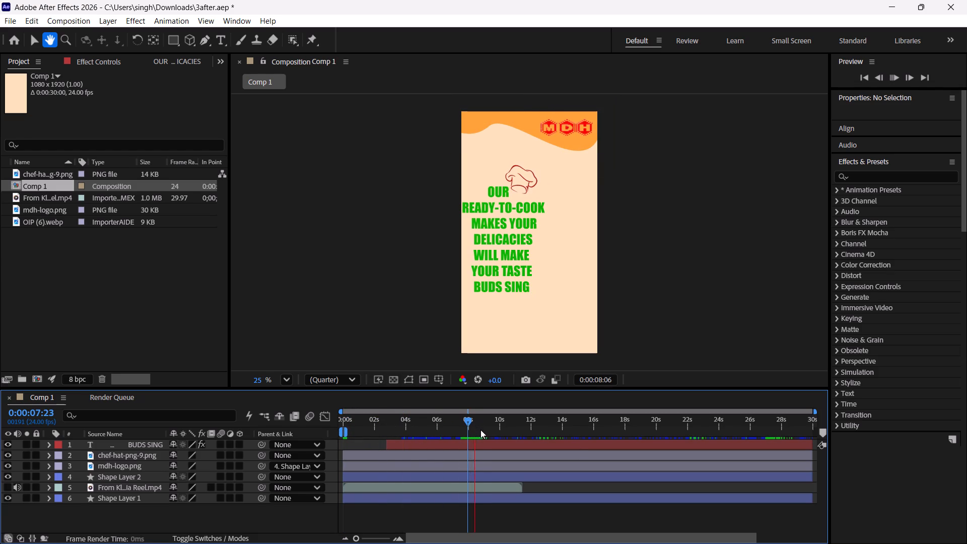
{"action": "key", "text": "space"}
Return to 0:00:00:00 and try to preview Comp 1 from its first frame.
{"action": "left_click_drag", "start_coordinate": [488, 419], "coordinate": [409, 409]}
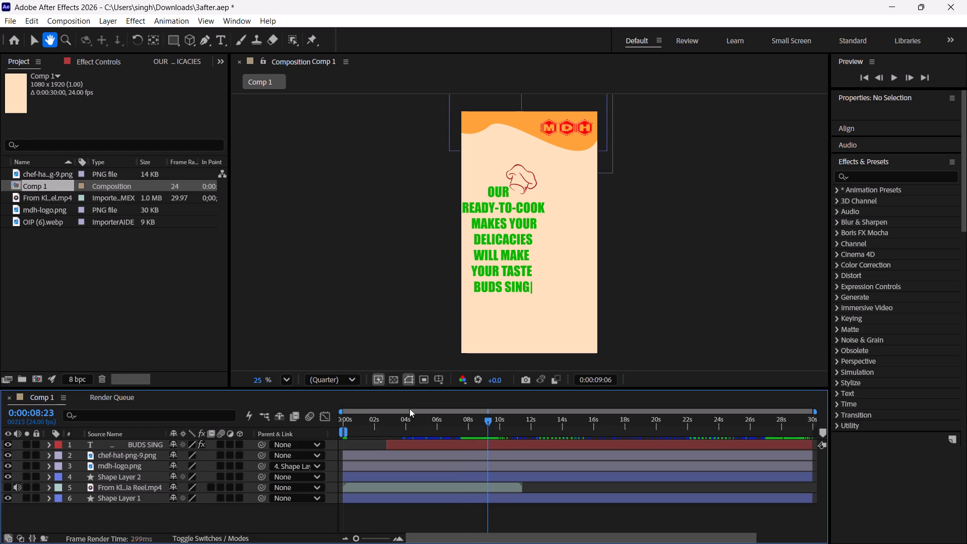
{"action": "left_click_drag", "start_coordinate": [409, 409], "coordinate": [221, 431]}
{"action": "key", "text": "space"}
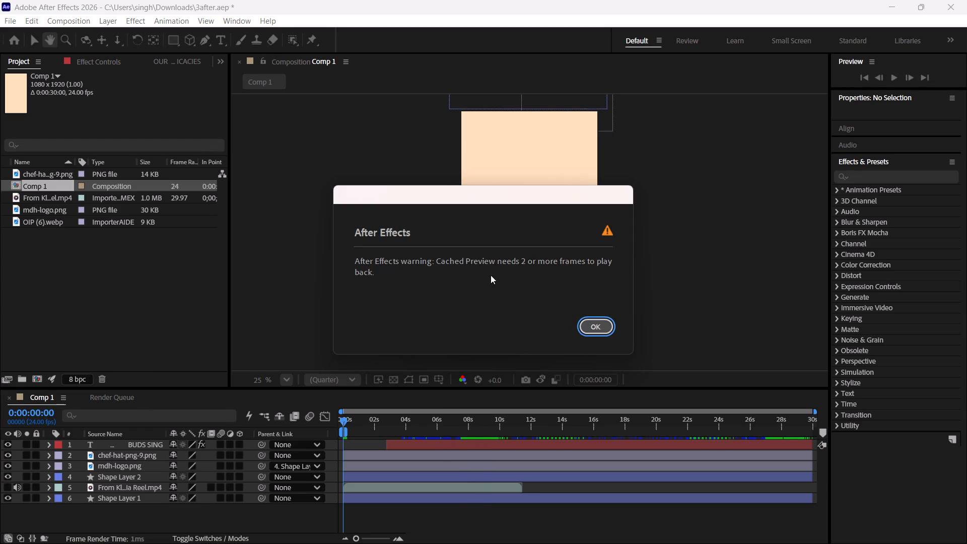
{"action": "left_click", "coordinate": [590, 327]}
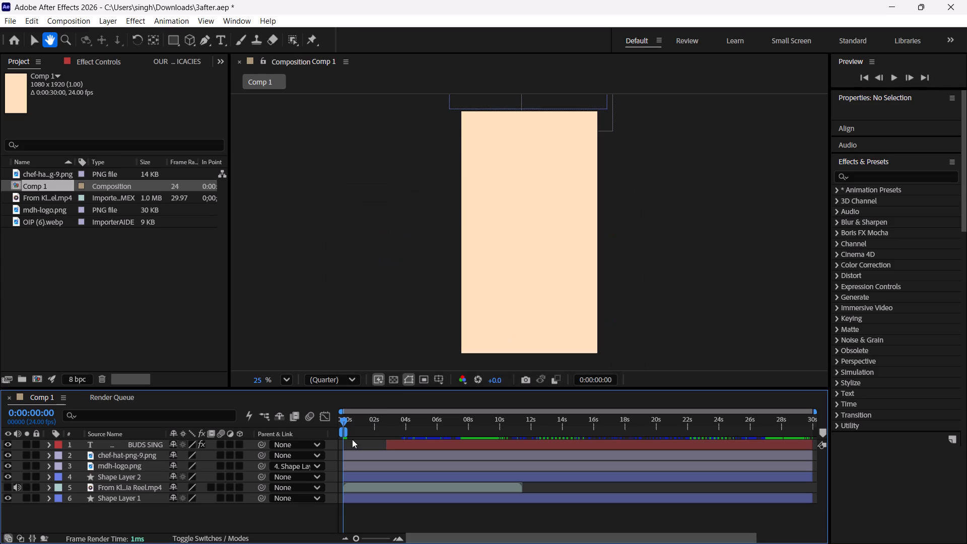
Scrub through the first seconds of Comp 1 to examine the header and chef hat entrance, stopping at 0:00:02:02.
{"action": "left_click_drag", "start_coordinate": [344, 418], "coordinate": [397, 426]}
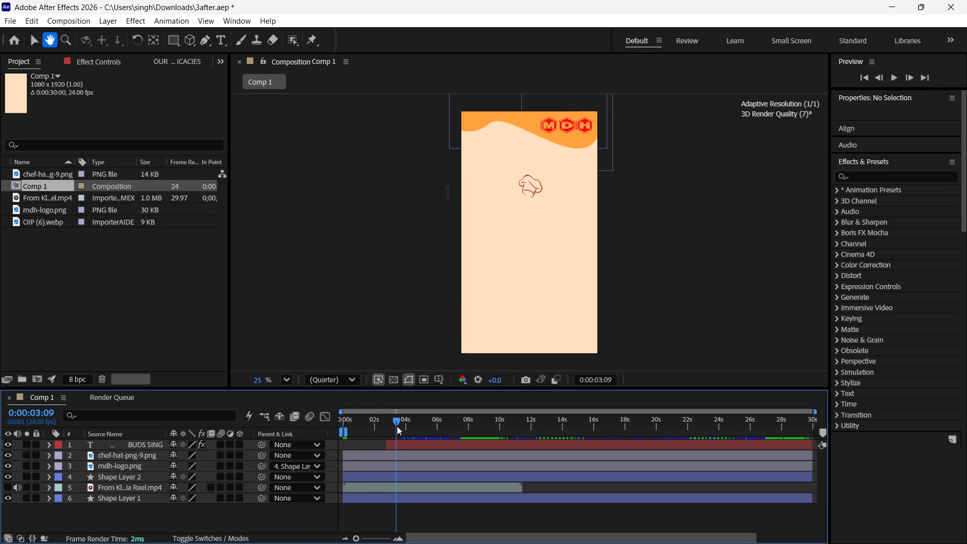
{"action": "left_click_drag", "start_coordinate": [397, 426], "coordinate": [372, 422]}
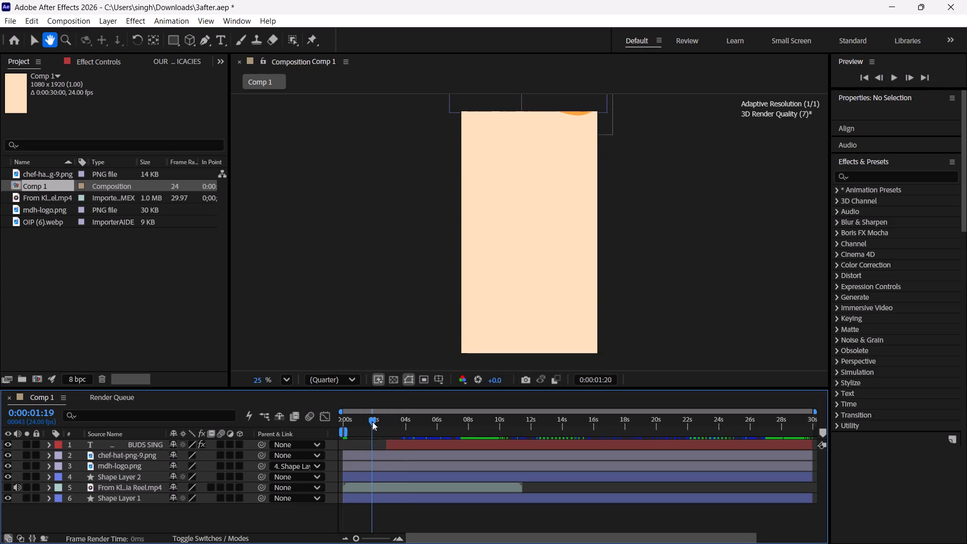
{"action": "left_click_drag", "start_coordinate": [372, 422], "coordinate": [376, 424]}
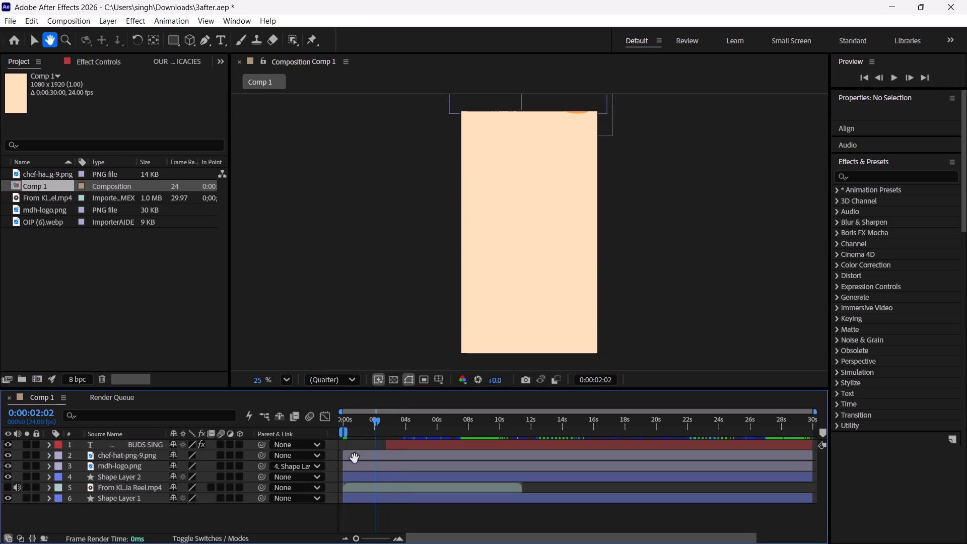
{"action": "scroll", "coordinate": [273, 488], "scroll_direction": "up", "scroll_amount": 2}
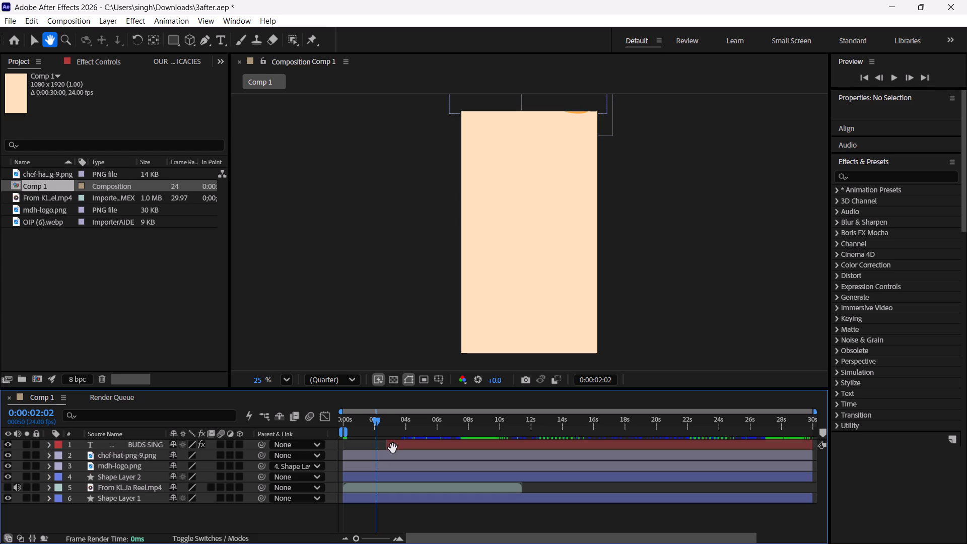
Activate the Selection tool and select the BUDS SING text layer in the timeline.
{"action": "left_click", "coordinate": [393, 448]}
{"action": "left_click", "coordinate": [421, 447]}
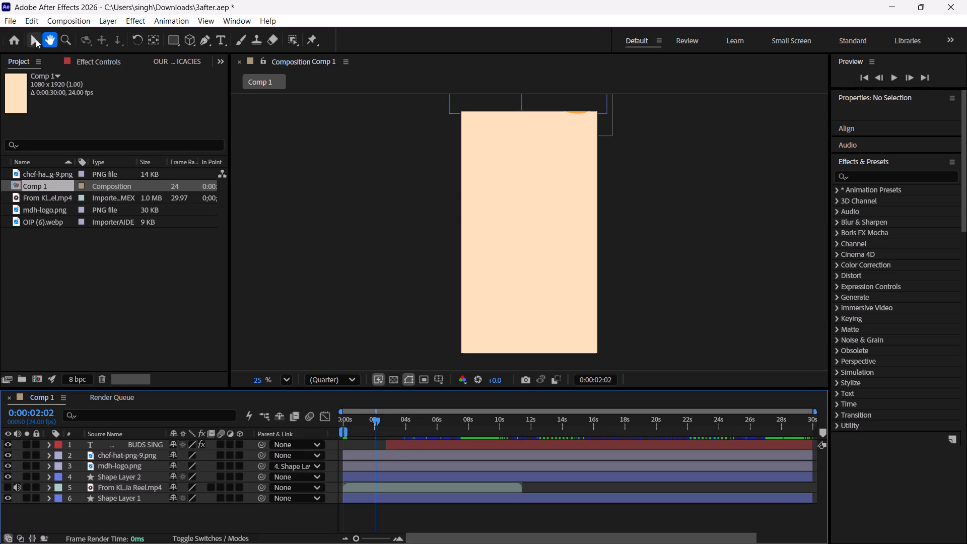
{"action": "left_click", "coordinate": [31, 38]}
{"action": "left_click", "coordinate": [404, 449]}
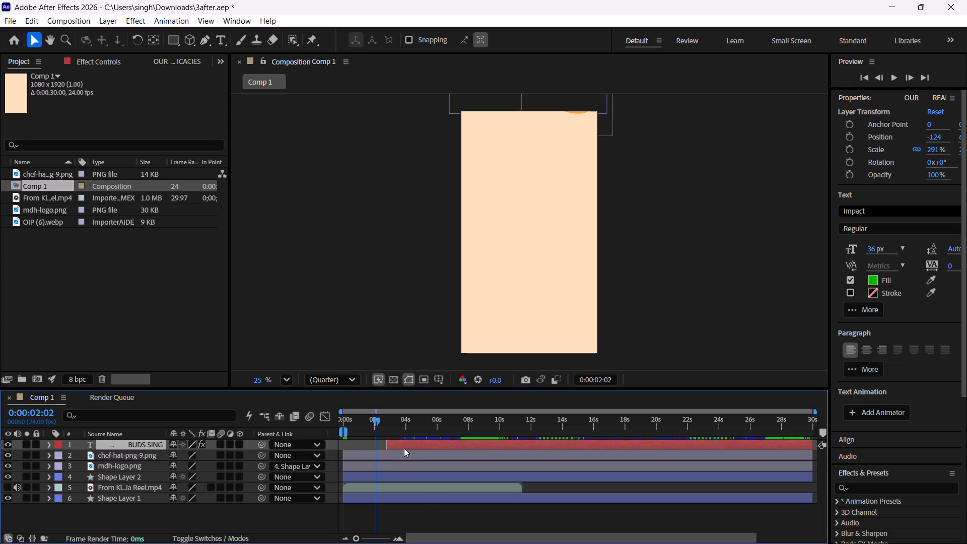
Scrub through the typewriter text's first seconds and back to 0:00:00:00, and try twice to preview Comp 1 from there.
{"action": "left_click_drag", "start_coordinate": [374, 423], "coordinate": [405, 428]}
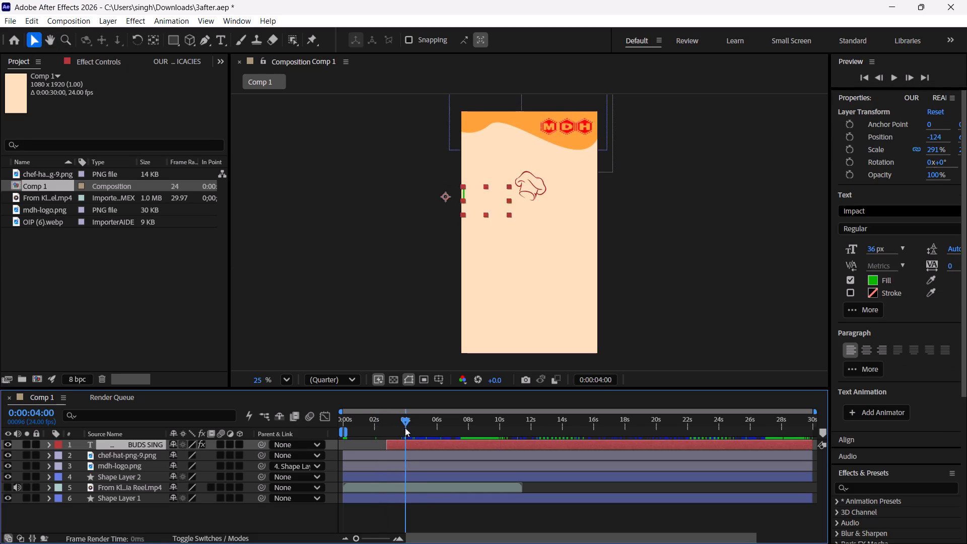
{"action": "left_click_drag", "start_coordinate": [405, 428], "coordinate": [294, 427]}
{"action": "key", "text": "space"}
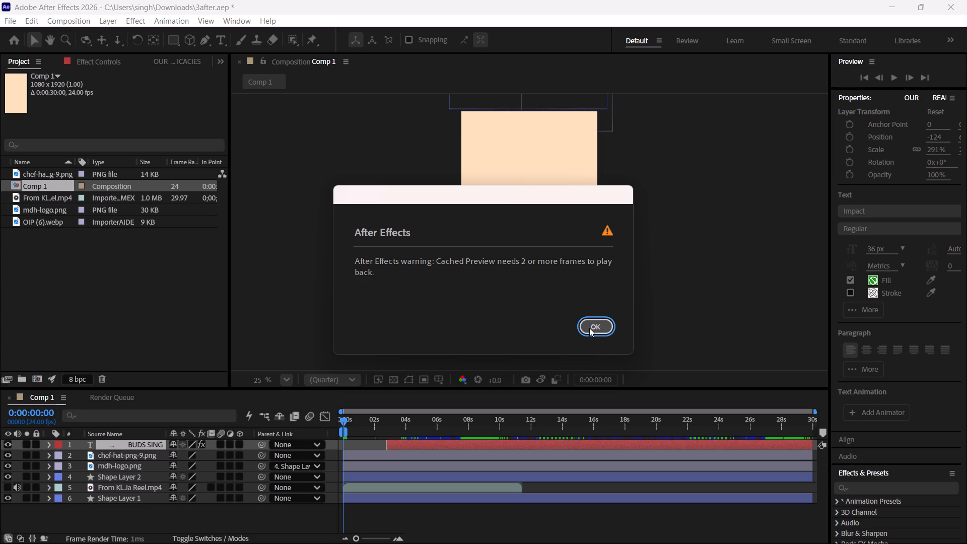
{"action": "left_click", "coordinate": [589, 328]}
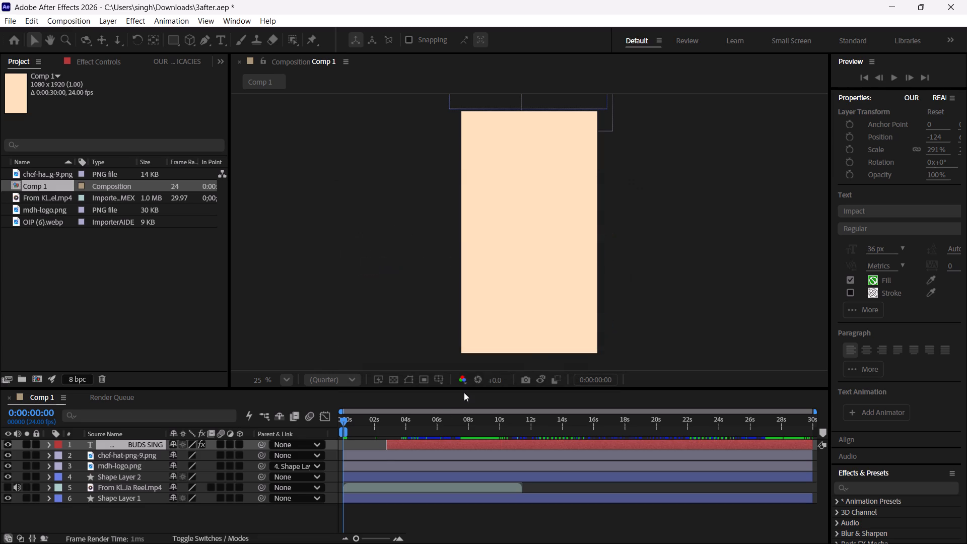
{"action": "left_click_drag", "start_coordinate": [341, 418], "coordinate": [425, 439]}
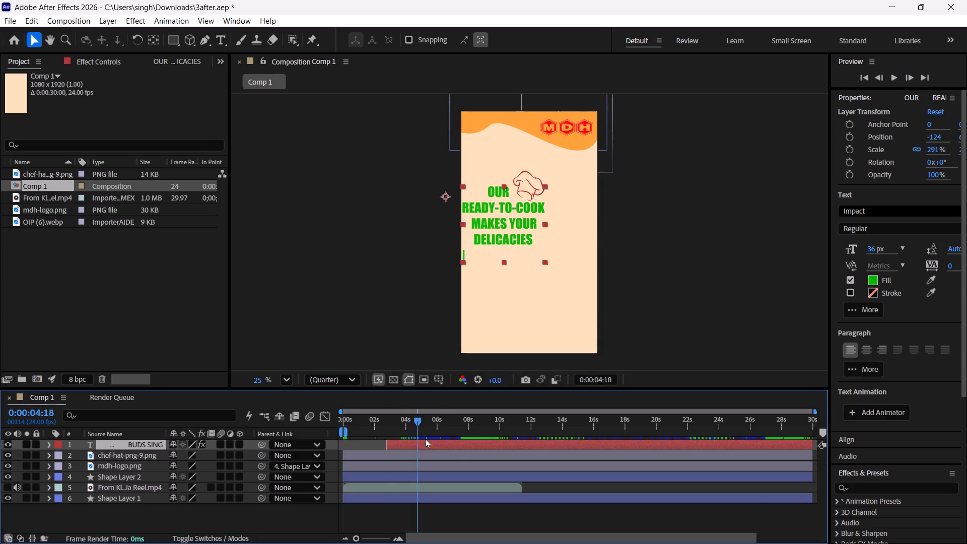
{"action": "left_click_drag", "start_coordinate": [425, 439], "coordinate": [164, 456]}
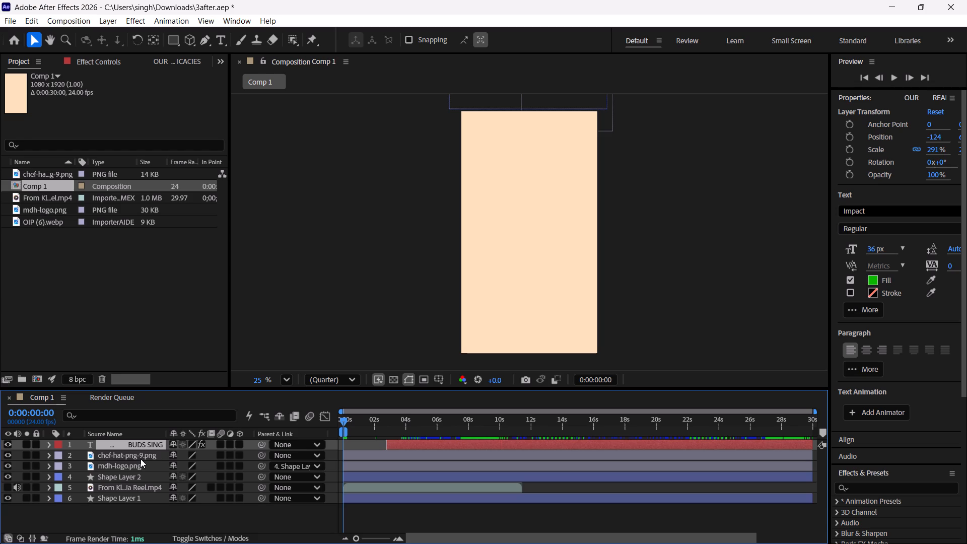
{"action": "key", "text": "space"}
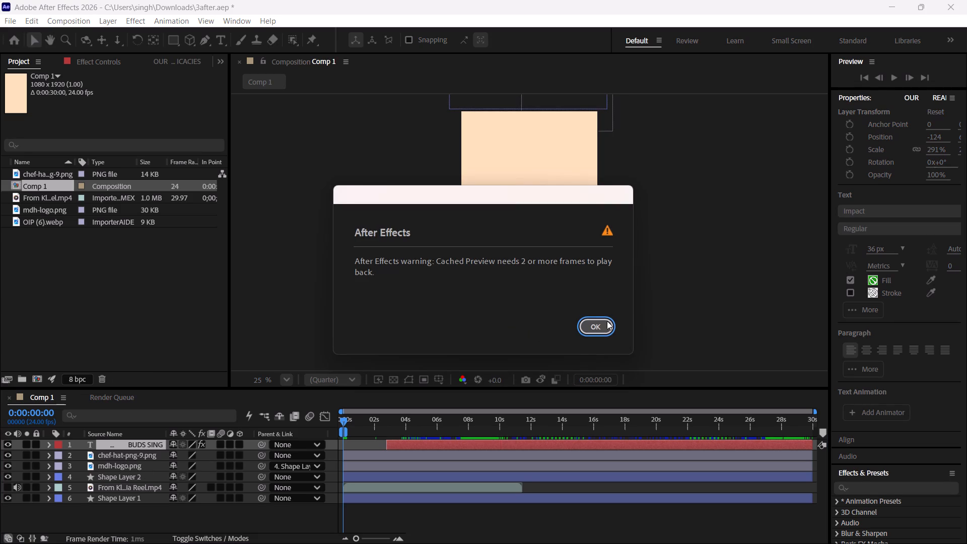
{"action": "left_click", "coordinate": [592, 334]}
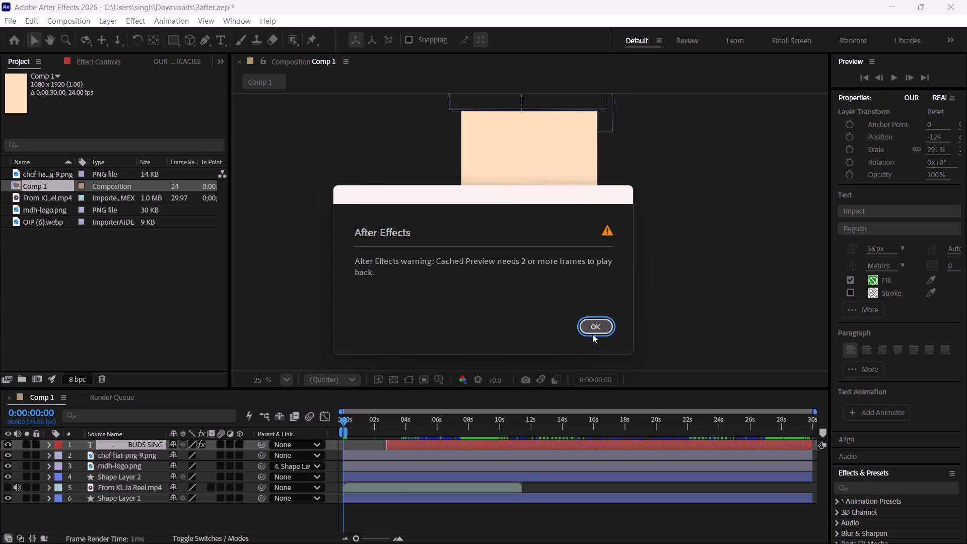
{"action": "left_click", "coordinate": [594, 325]}
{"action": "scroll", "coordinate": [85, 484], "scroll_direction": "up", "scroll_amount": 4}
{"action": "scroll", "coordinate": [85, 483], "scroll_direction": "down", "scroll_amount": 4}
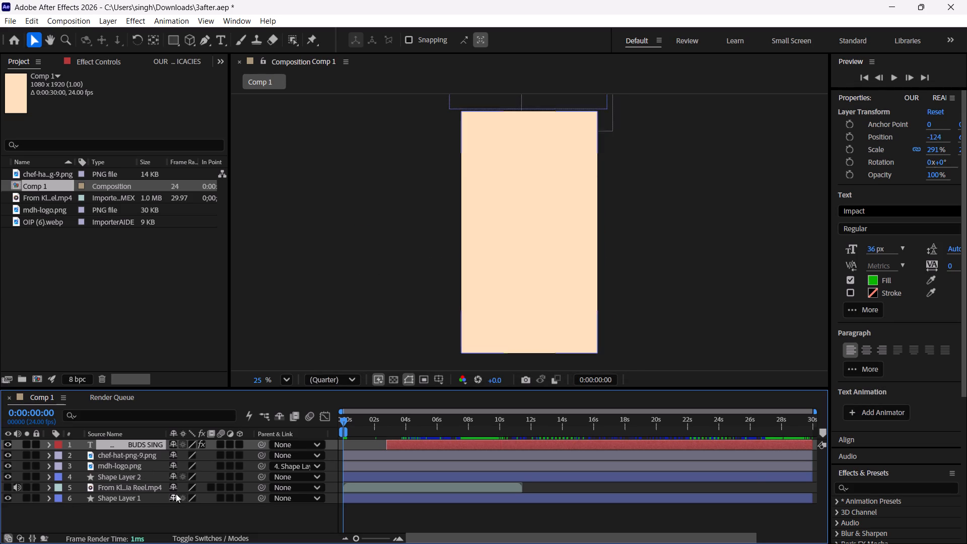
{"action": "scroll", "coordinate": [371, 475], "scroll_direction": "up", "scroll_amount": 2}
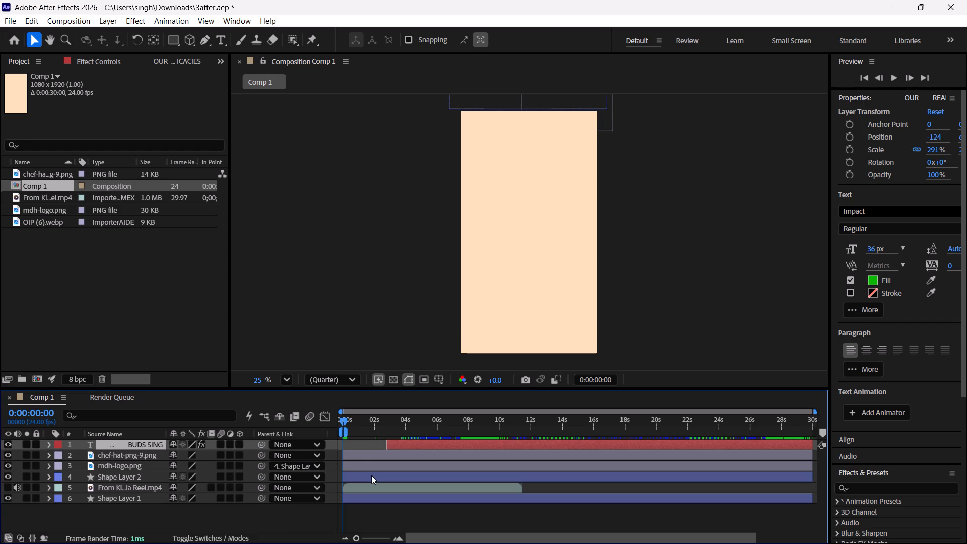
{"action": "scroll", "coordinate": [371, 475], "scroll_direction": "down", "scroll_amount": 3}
Scrub Comp 1 from its start to 0:00:04:13, examining the header, chef hat and text animation.
{"action": "left_click_drag", "start_coordinate": [342, 418], "coordinate": [380, 427]}
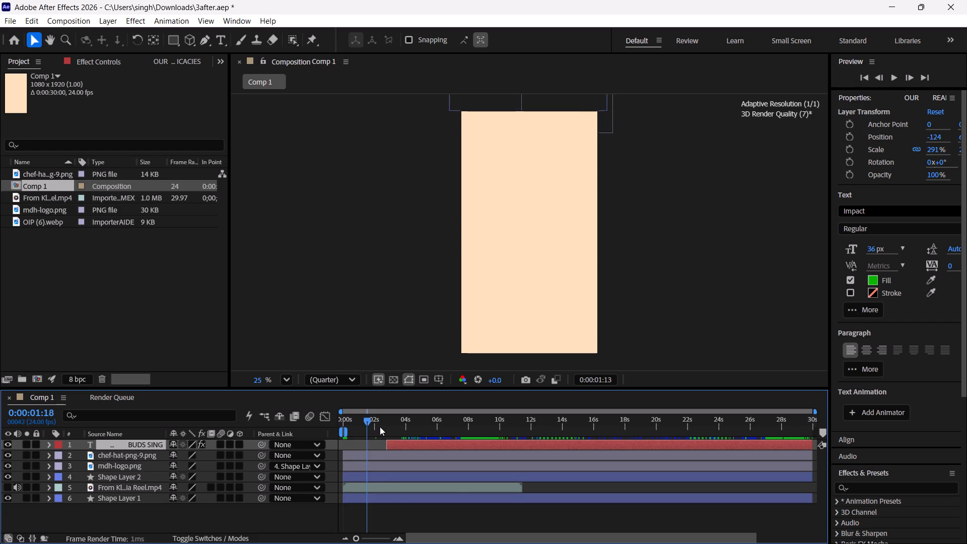
{"action": "left_click_drag", "start_coordinate": [380, 427], "coordinate": [225, 454]}
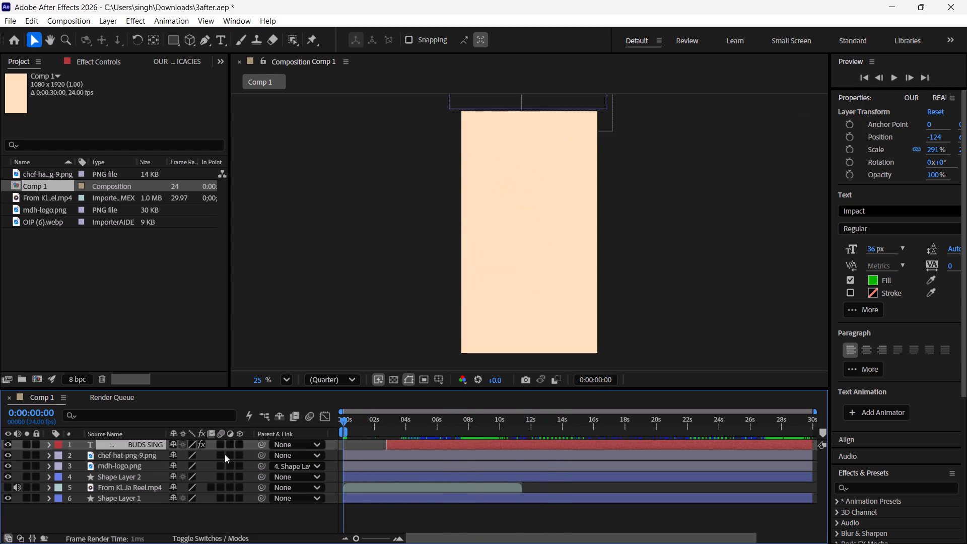
{"action": "left_click_drag", "start_coordinate": [225, 454], "coordinate": [293, 465]}
{"action": "left_click_drag", "start_coordinate": [293, 465], "coordinate": [336, 472]}
{"action": "left_click_drag", "start_coordinate": [336, 472], "coordinate": [413, 472]}
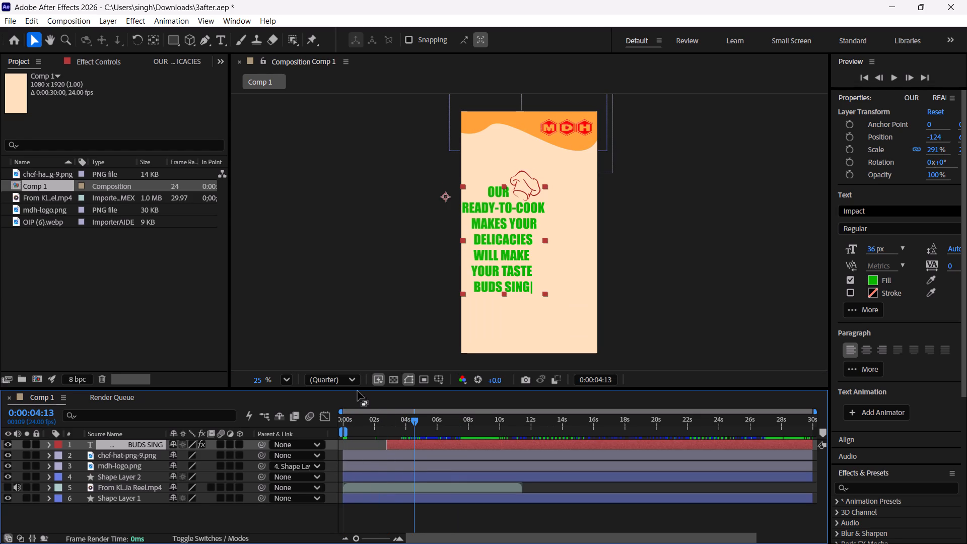
Set the composition view's magnification to Fit.
{"action": "left_click", "coordinate": [347, 381]}
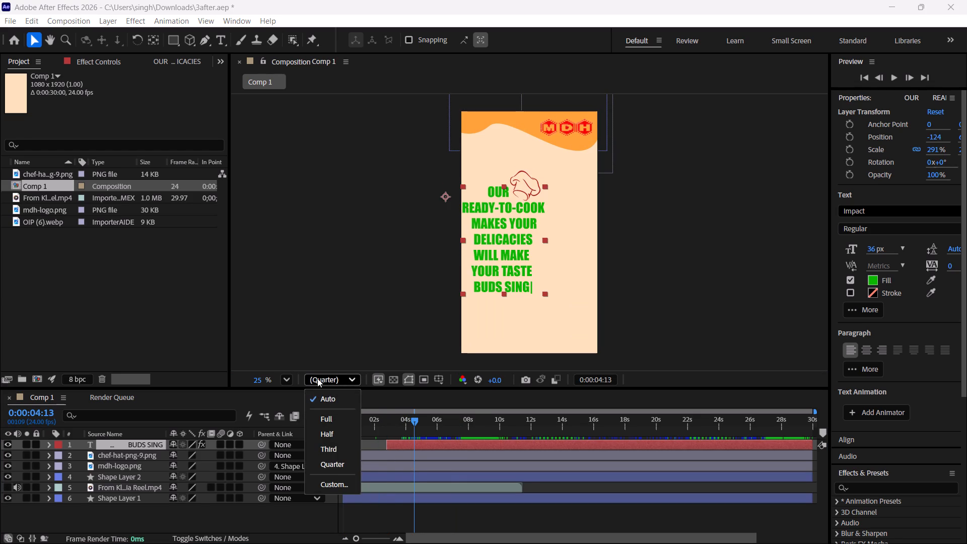
{"action": "left_click", "coordinate": [317, 378]}
{"action": "left_click", "coordinate": [278, 382]}
{"action": "left_click", "coordinate": [281, 377]}
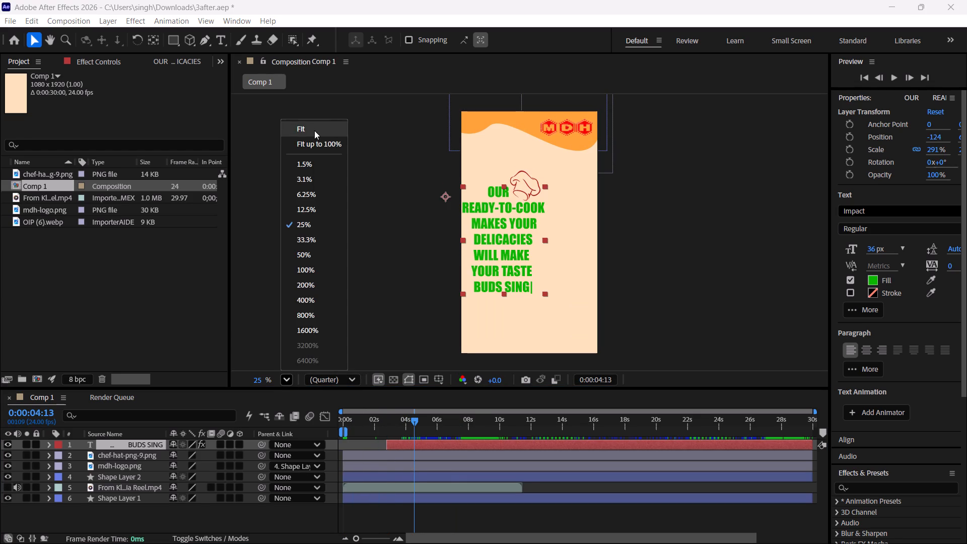
{"action": "left_click", "coordinate": [314, 130]}
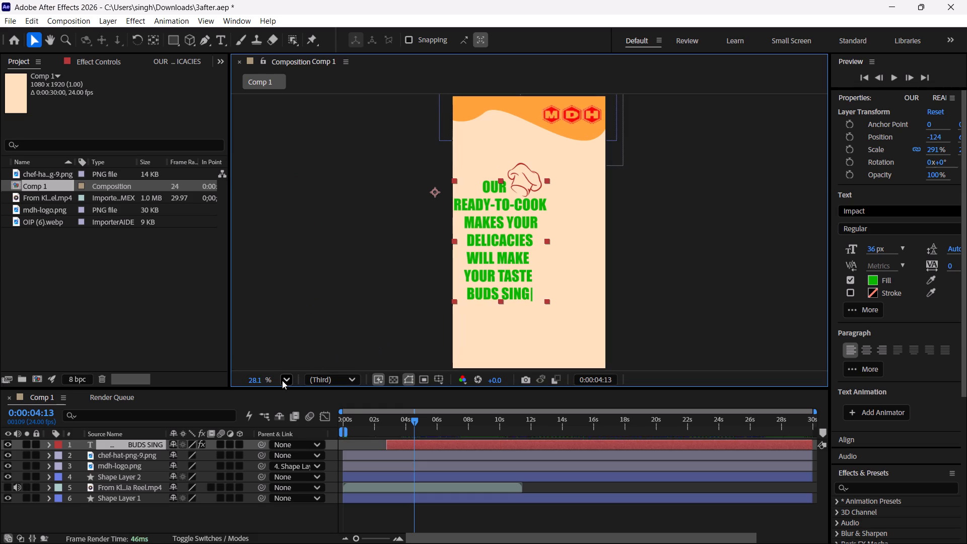
{"action": "left_click", "coordinate": [282, 380]}
{"action": "left_click", "coordinate": [306, 133]}
Preview Comp 1 from 0:00:04:13 and again from 0:00:01:10, checking the header, chef hat and text animation.
{"action": "key", "text": "space"}
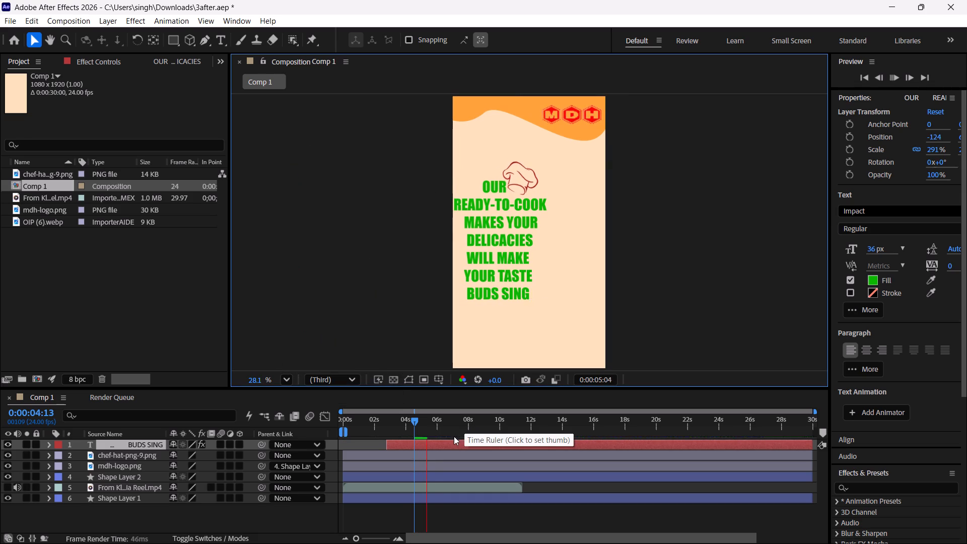
{"action": "key", "text": "space"}
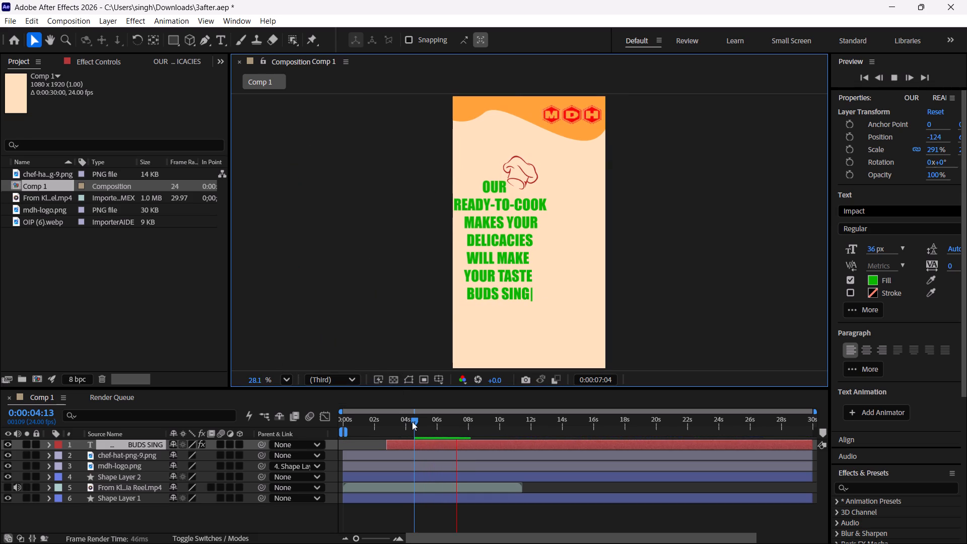
{"action": "key", "text": "space"}
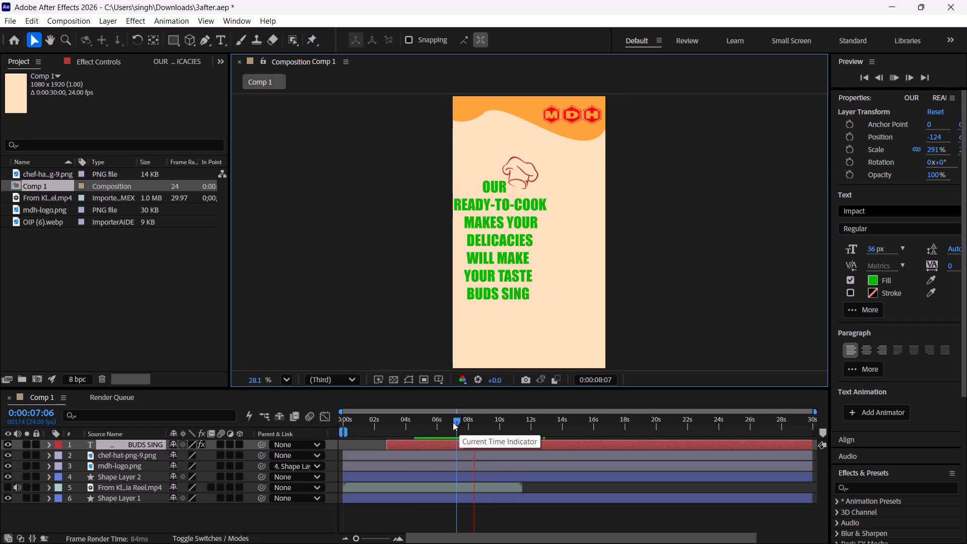
{"action": "key", "text": "space"}
{"action": "left_click_drag", "start_coordinate": [486, 420], "coordinate": [420, 422]}
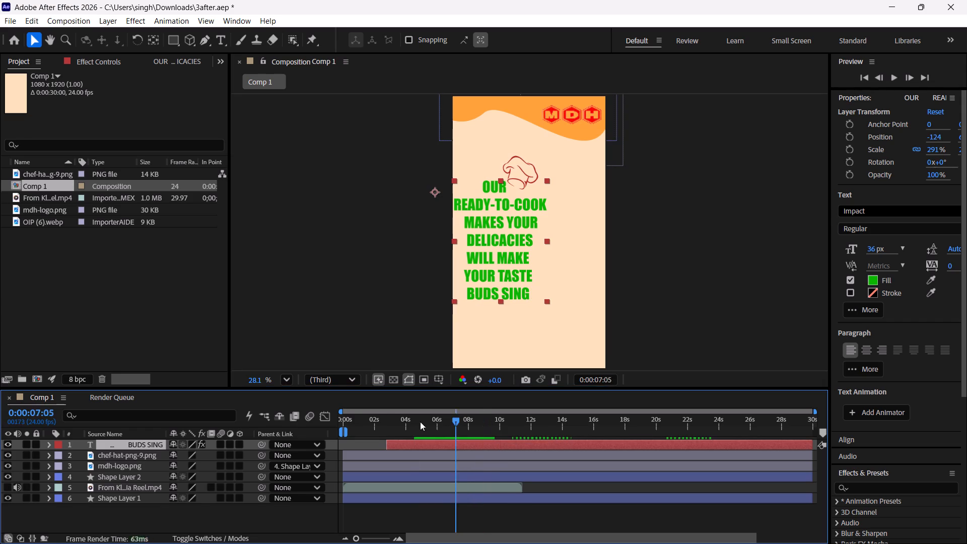
{"action": "left_click_drag", "start_coordinate": [420, 422], "coordinate": [368, 424]}
{"action": "key", "text": "space"}
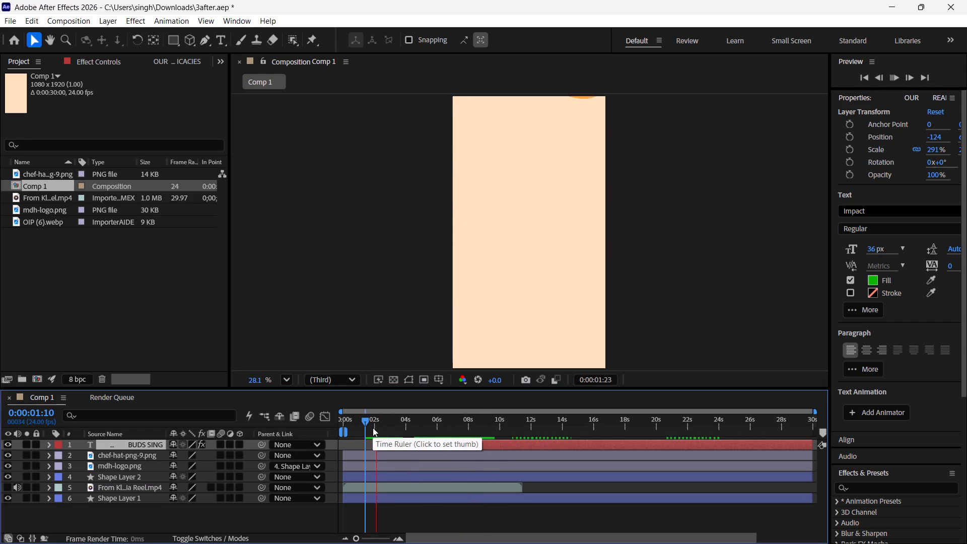
{"action": "key", "text": "space"}
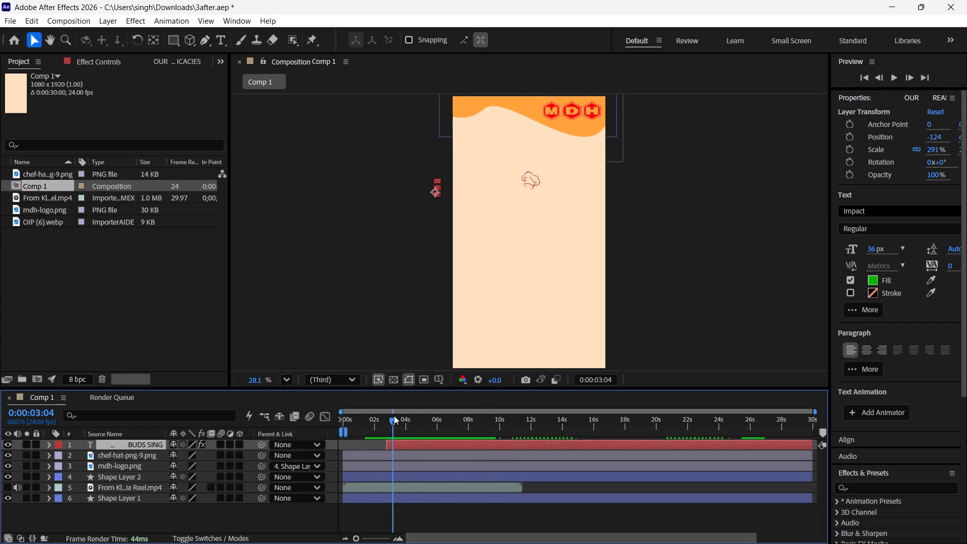
Return Comp 1 to 0:00:00:00 and try to preview the animation from its opening frames.
{"action": "left_click_drag", "start_coordinate": [393, 421], "coordinate": [348, 423]}
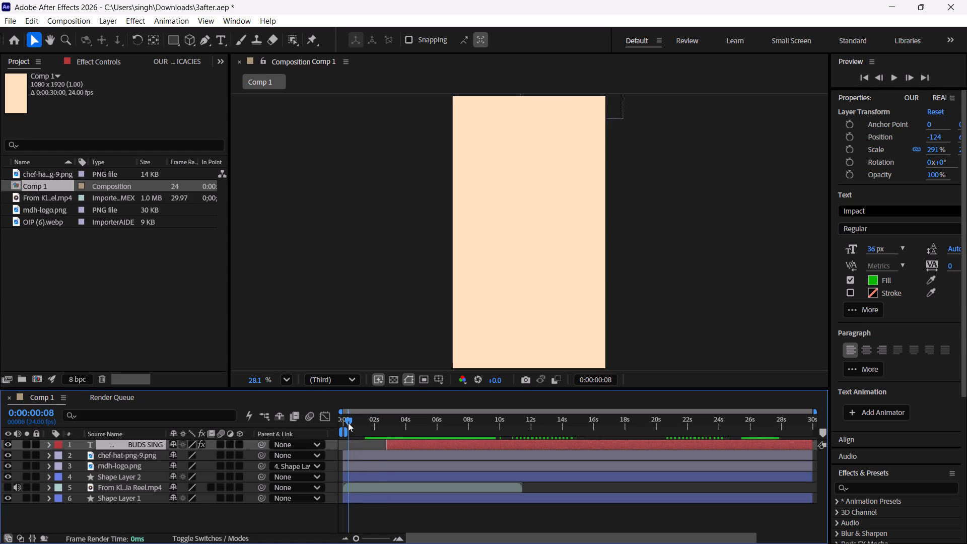
{"action": "key", "text": "space"}
{"action": "key", "text": "space"}
{"action": "left_click_drag", "start_coordinate": [357, 420], "coordinate": [307, 442]}
{"action": "key", "text": "space"}
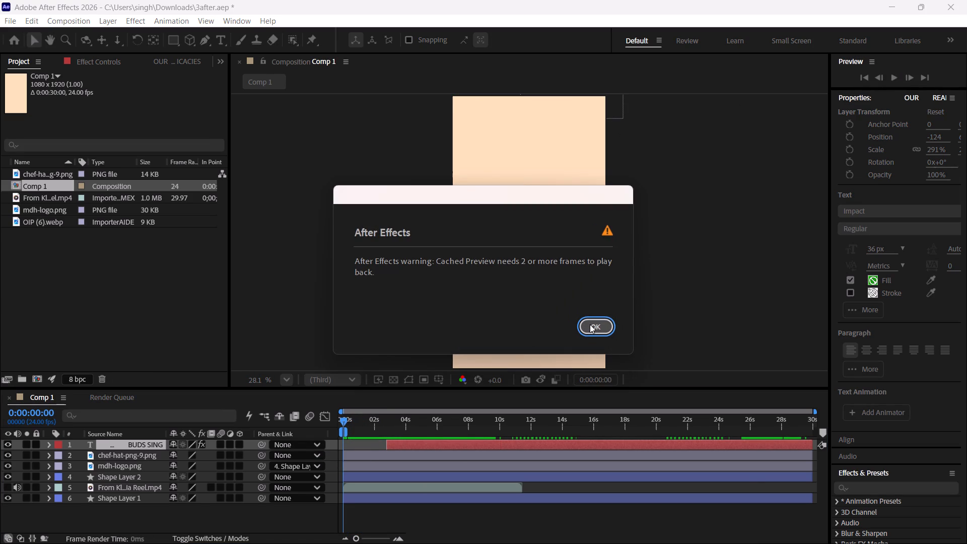
{"action": "left_click", "coordinate": [590, 322]}
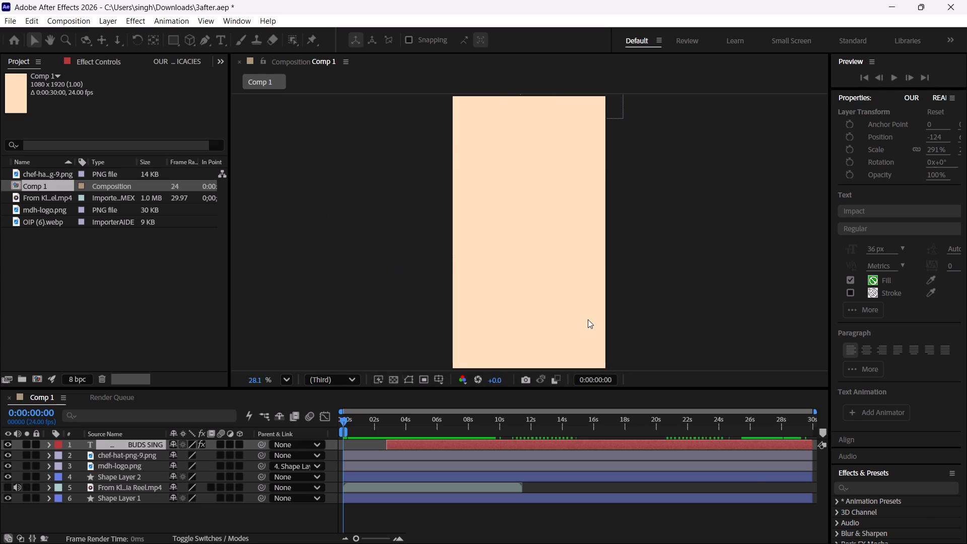
Advance Comp 1 two frames to 0:00:00:02 and preview the animation through to 0:00:08:04.
{"action": "key", "text": "ctrl+Right"}
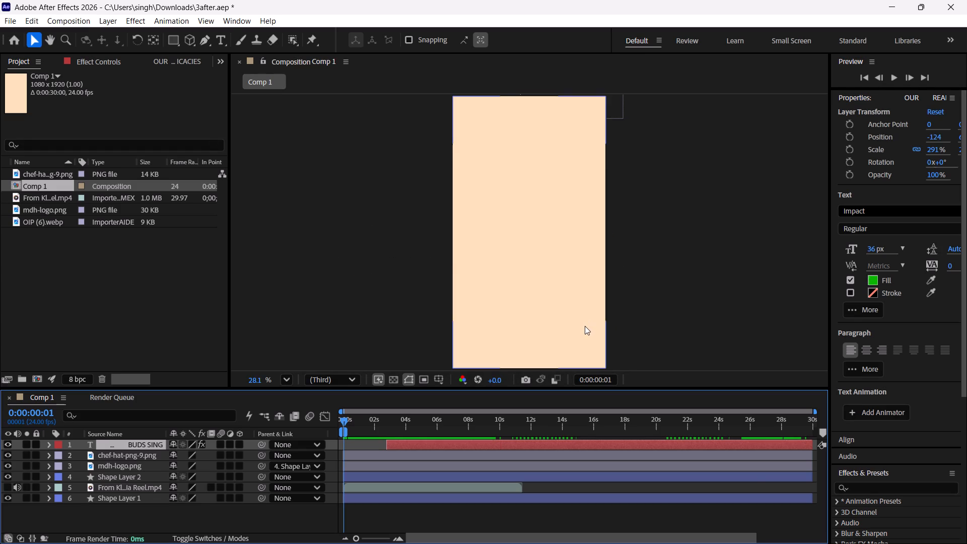
{"action": "key", "text": "ctrl+Right"}
{"action": "key", "text": "space"}
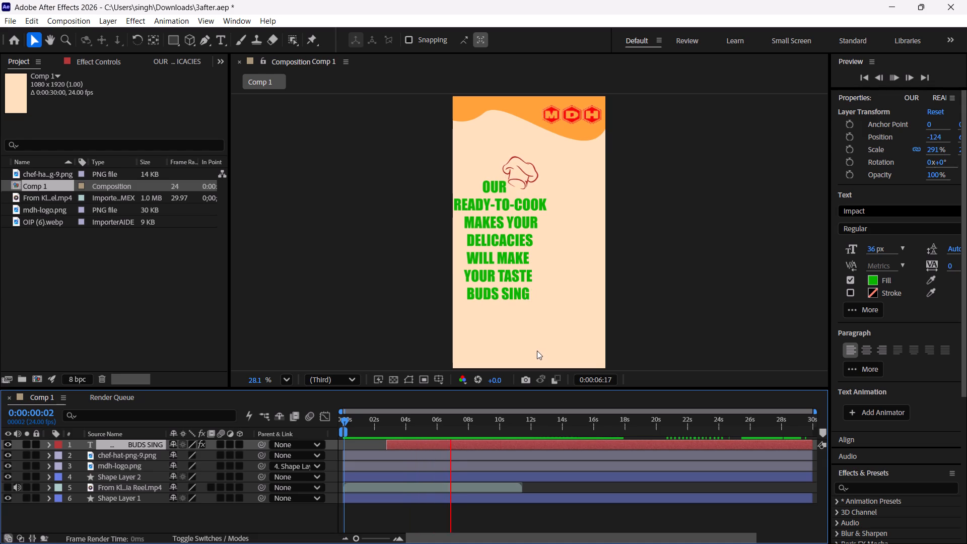
{"action": "key", "text": "space"}
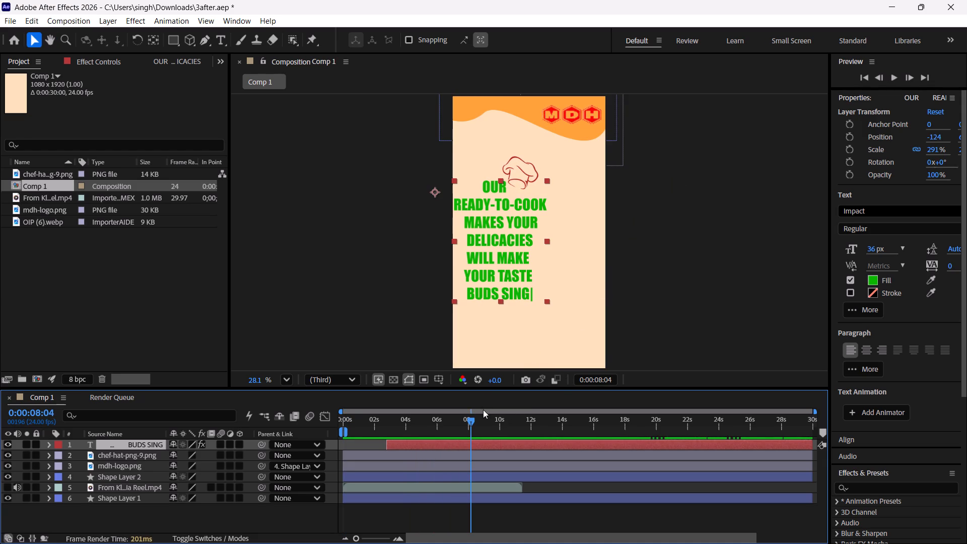
Scrub Comp 1 back to 0:00:02:21, examining when the header, chef hat and typewriter text come in.
{"action": "left_click_drag", "start_coordinate": [468, 422], "coordinate": [421, 417]}
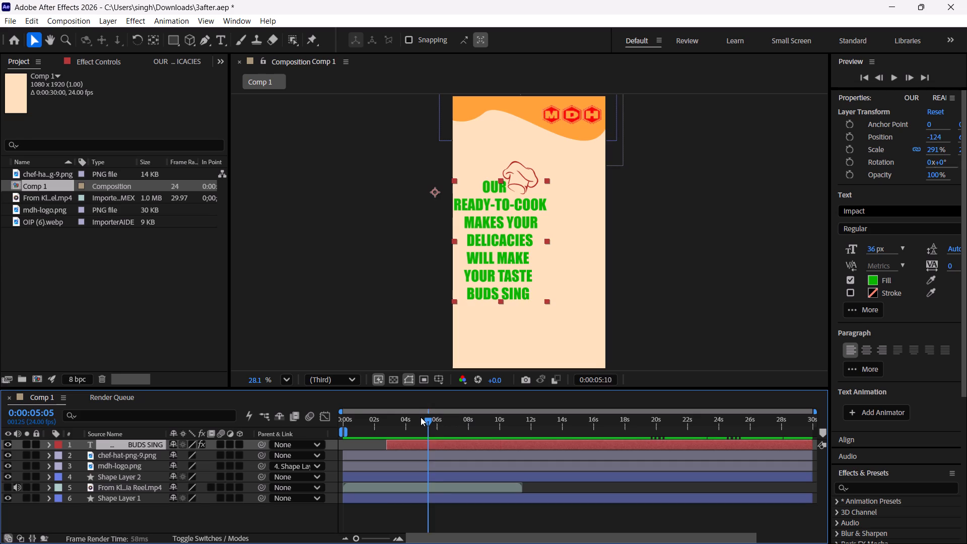
{"action": "left_click_drag", "start_coordinate": [421, 417], "coordinate": [394, 410]}
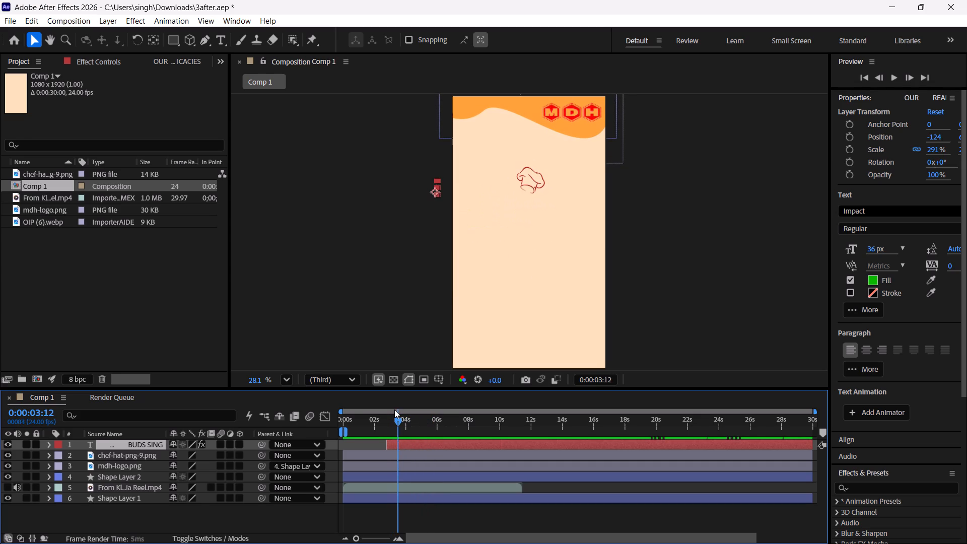
{"action": "left_click_drag", "start_coordinate": [394, 410], "coordinate": [399, 411]}
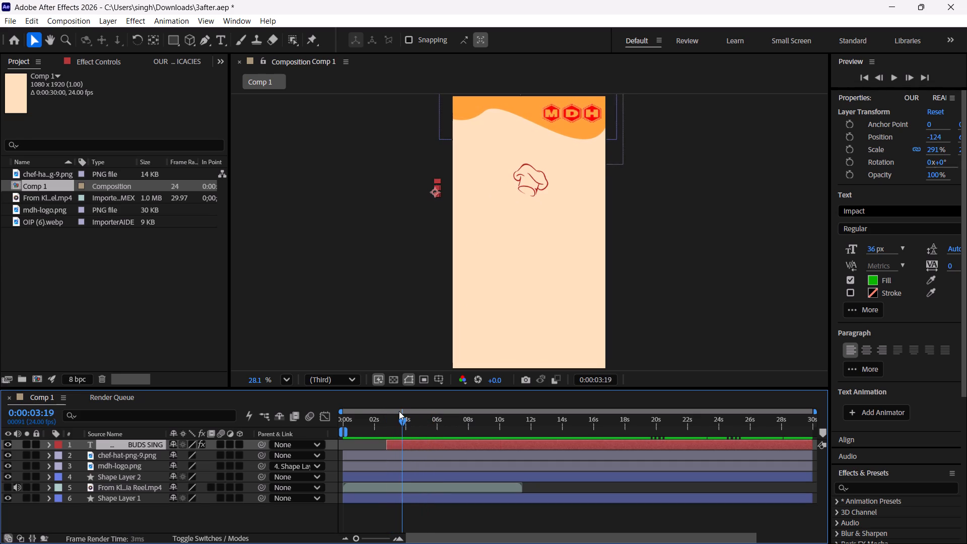
{"action": "left_click_drag", "start_coordinate": [399, 411], "coordinate": [400, 409]}
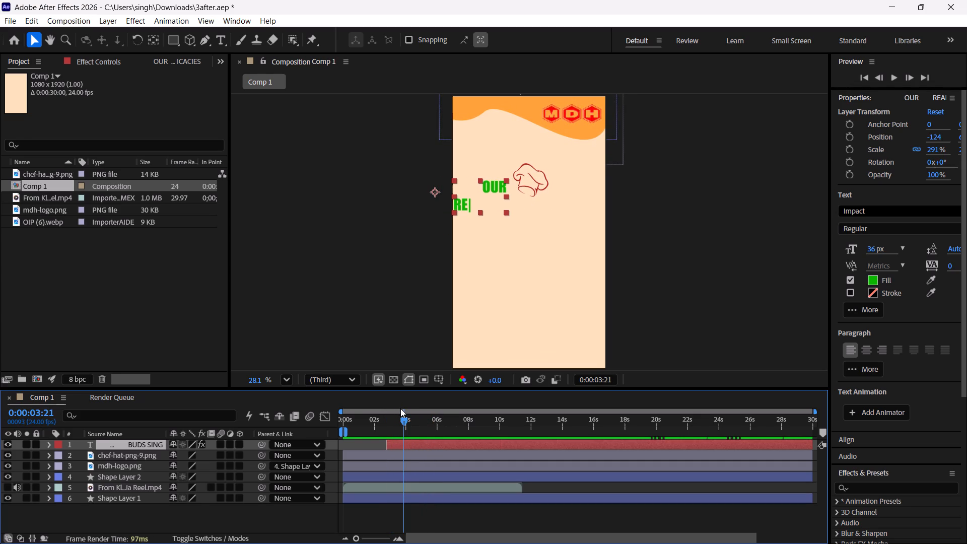
{"action": "left_click_drag", "start_coordinate": [400, 409], "coordinate": [376, 398]}
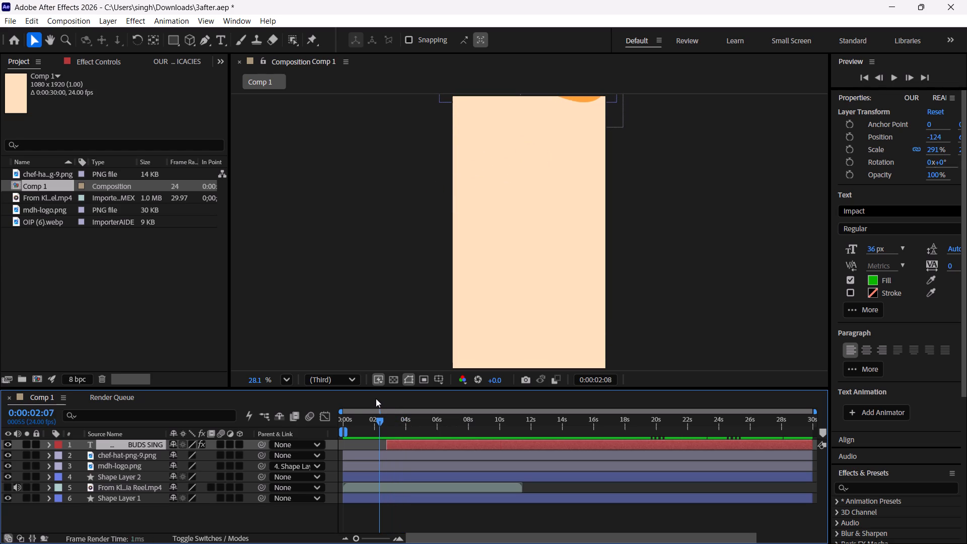
{"action": "left_click_drag", "start_coordinate": [376, 398], "coordinate": [383, 398]}
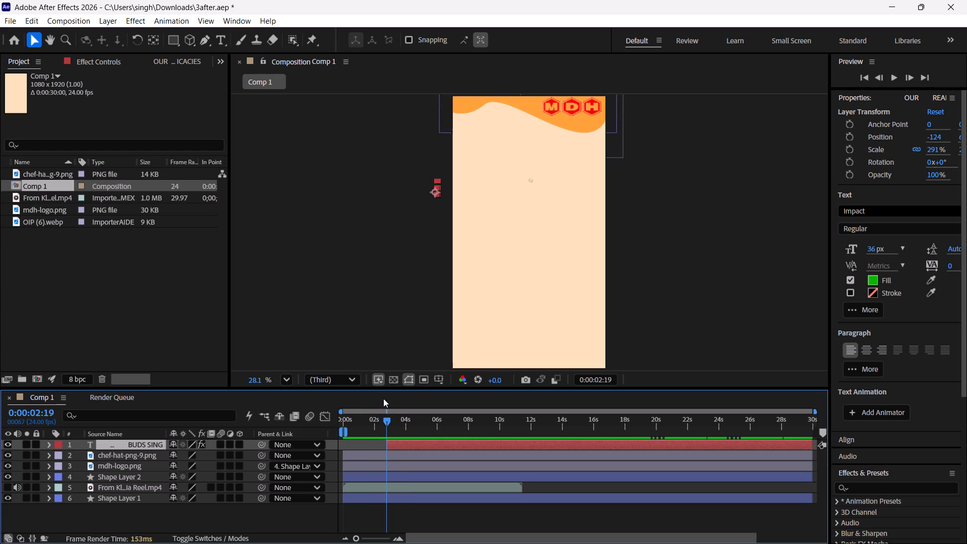
{"action": "left_click_drag", "start_coordinate": [383, 398], "coordinate": [385, 399]}
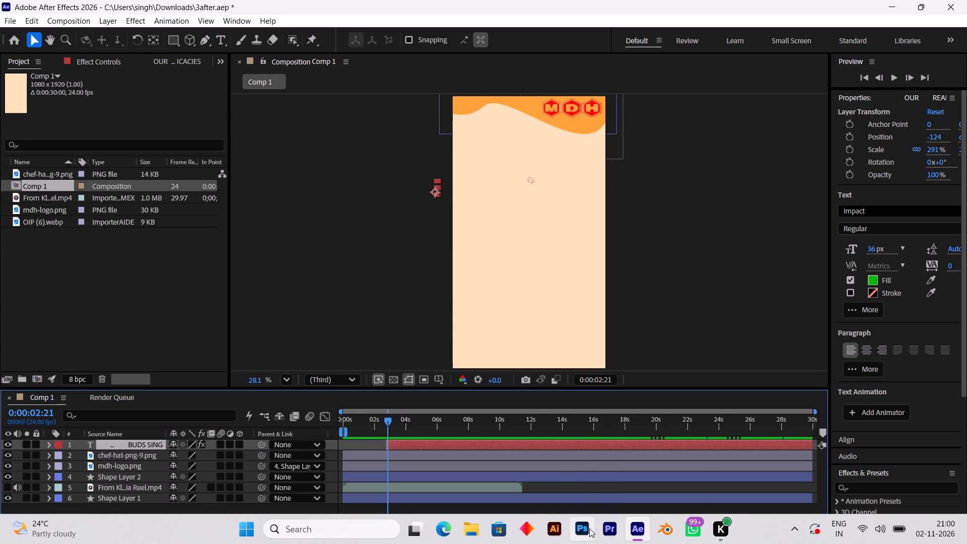
Switch to Microsoft Edge and search the web for "mobile view png".
{"action": "left_click", "coordinate": [436, 527]}
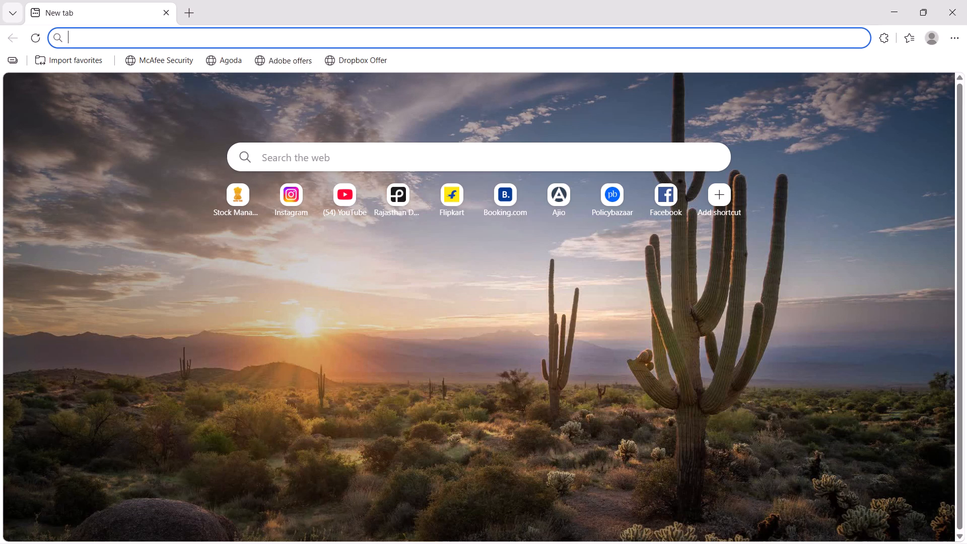
{"action": "type", "text": "mobile"}
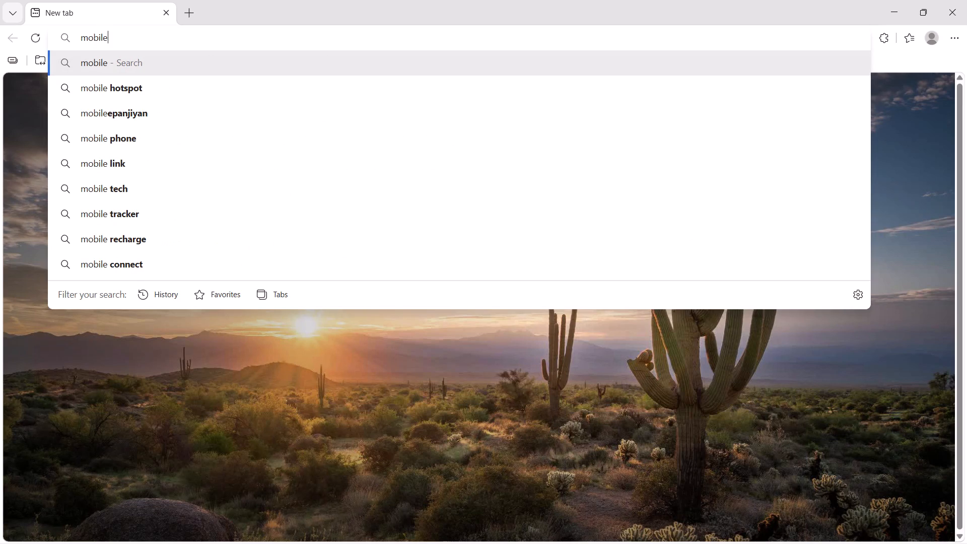
{"action": "key", "text": "space"}
{"action": "type", "text": "view png"}
{"action": "key", "text": "Return"}
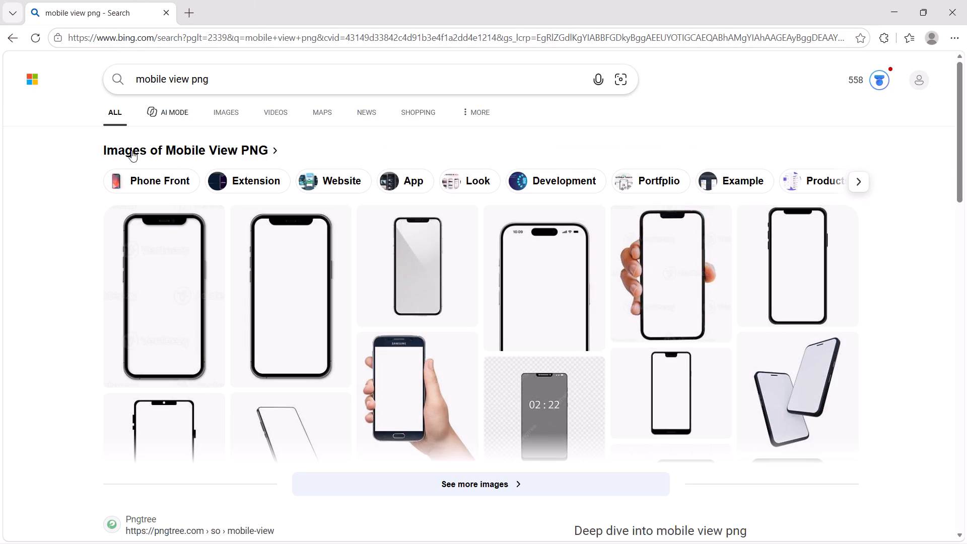
Show the image results for the search and filter them by the Transparent type.
{"action": "left_click", "coordinate": [238, 115]}
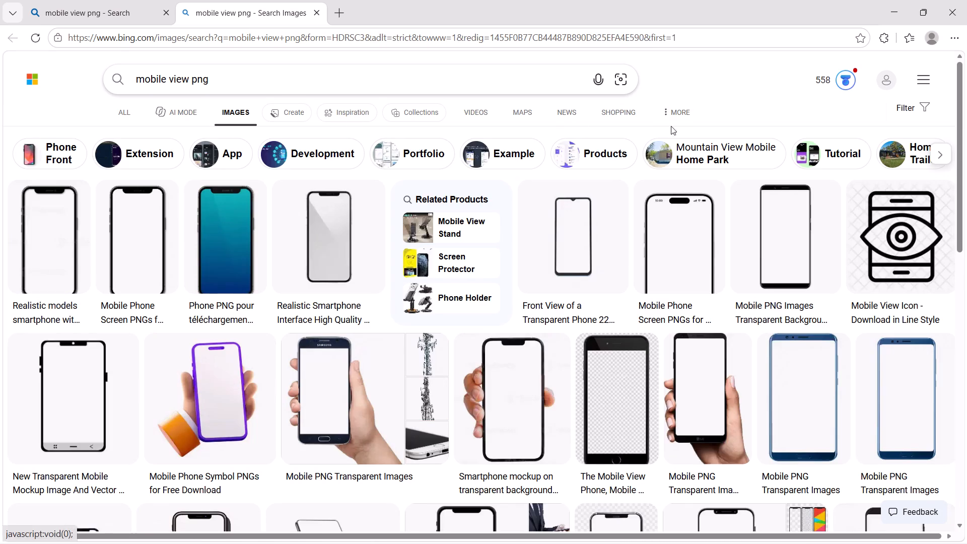
{"action": "left_click", "coordinate": [933, 103]}
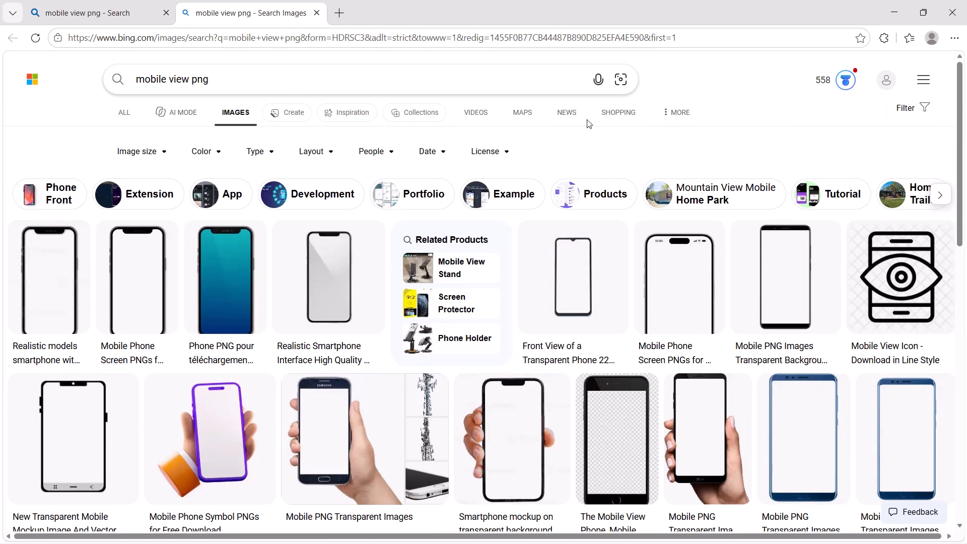
{"action": "left_click", "coordinate": [268, 146]}
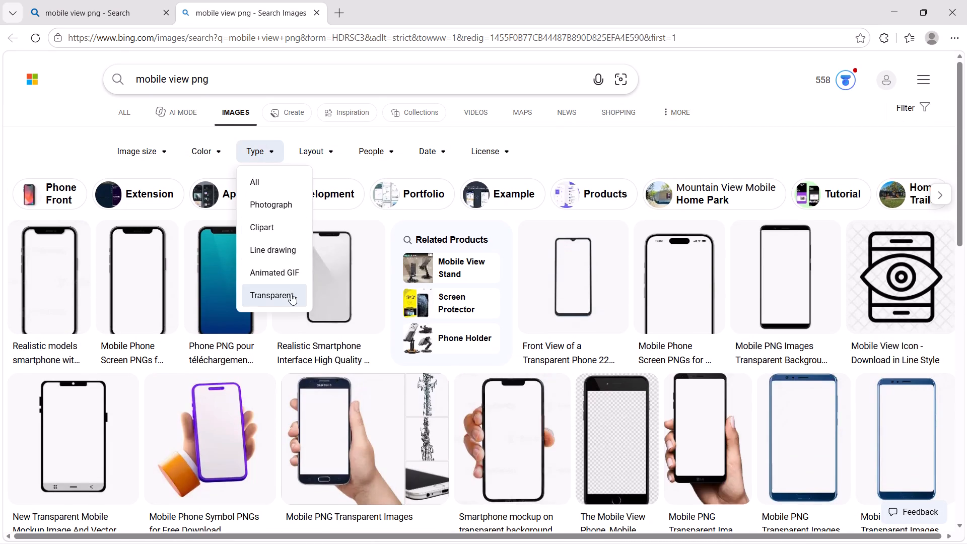
{"action": "left_click", "coordinate": [289, 300]}
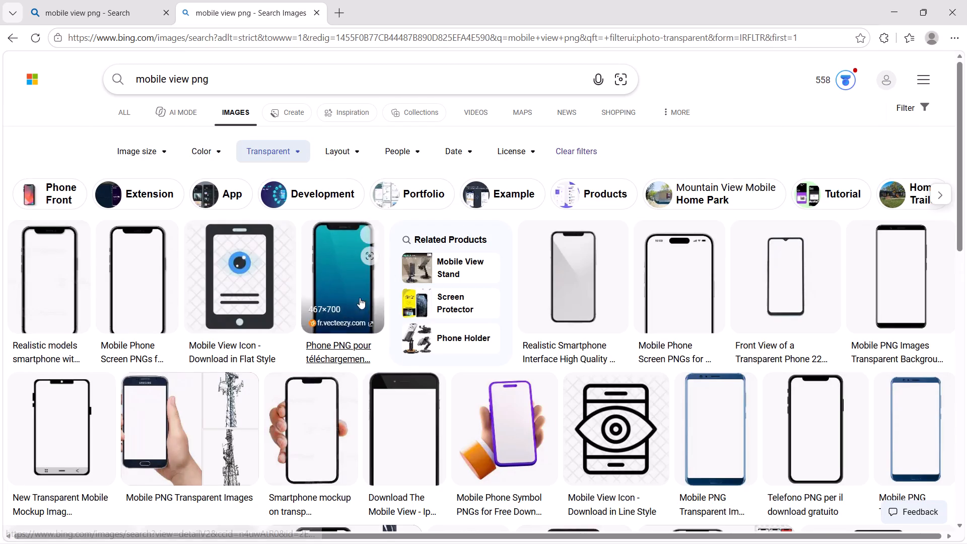
Browse the transparent phone images for a suitable blank-screen mobile mockup.
{"action": "scroll", "coordinate": [576, 305], "scroll_direction": "down", "scroll_amount": 10}
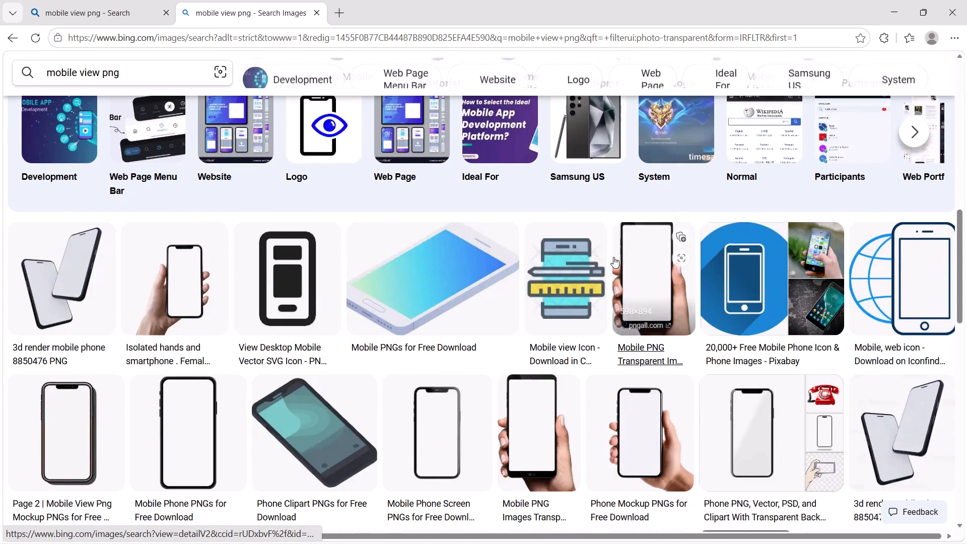
{"action": "scroll", "coordinate": [598, 207], "scroll_direction": "down", "scroll_amount": 4}
{"action": "scroll", "coordinate": [753, 241], "scroll_direction": "down", "scroll_amount": 3}
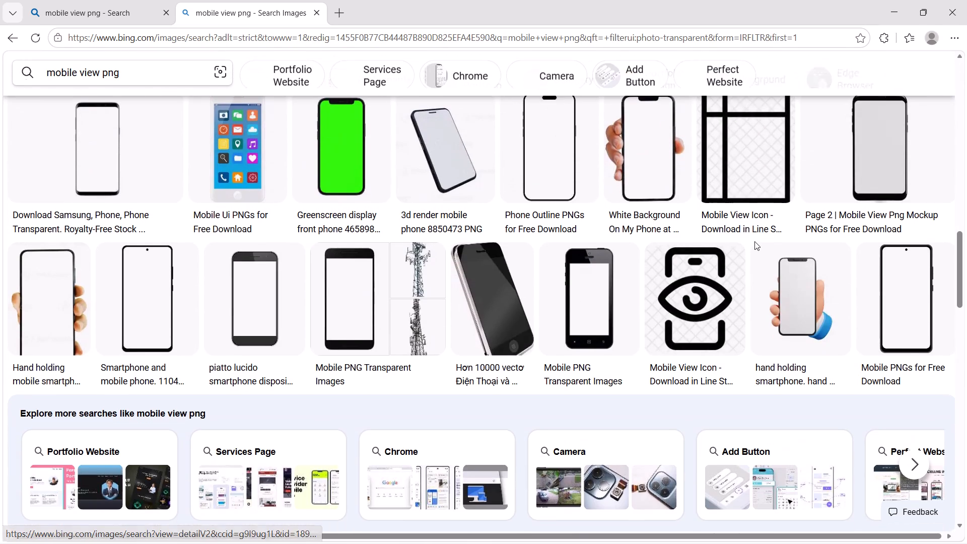
{"action": "scroll", "coordinate": [648, 271], "scroll_direction": "down", "scroll_amount": 4}
{"action": "scroll", "coordinate": [645, 273], "scroll_direction": "up", "scroll_amount": 5}
{"action": "scroll", "coordinate": [639, 273], "scroll_direction": "down", "scroll_amount": 2}
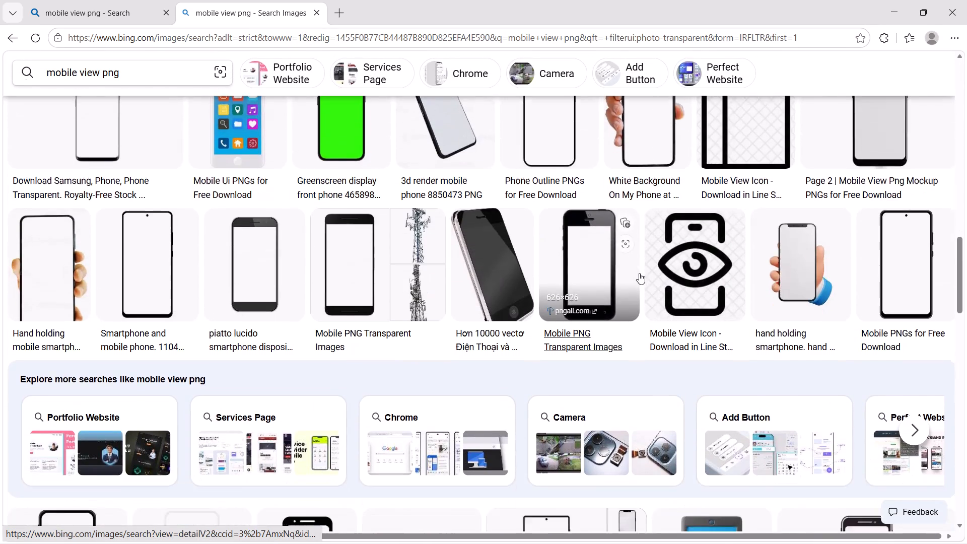
{"action": "scroll", "coordinate": [638, 273], "scroll_direction": "down", "scroll_amount": 16}
{"action": "scroll", "coordinate": [634, 271], "scroll_direction": "down", "scroll_amount": 5}
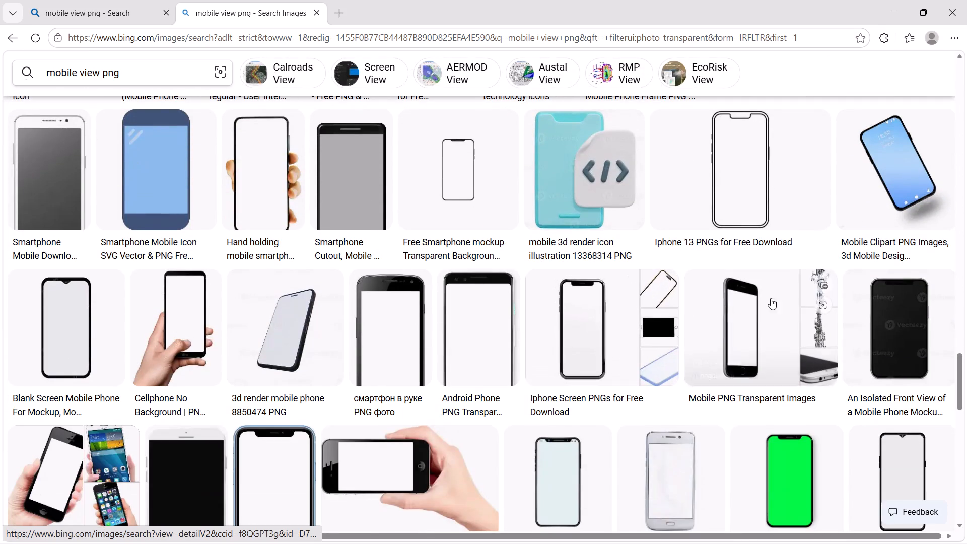
Open the angled black phone image with a blank screen from pngall.com and save it to the computer.
{"action": "left_click", "coordinate": [751, 325]}
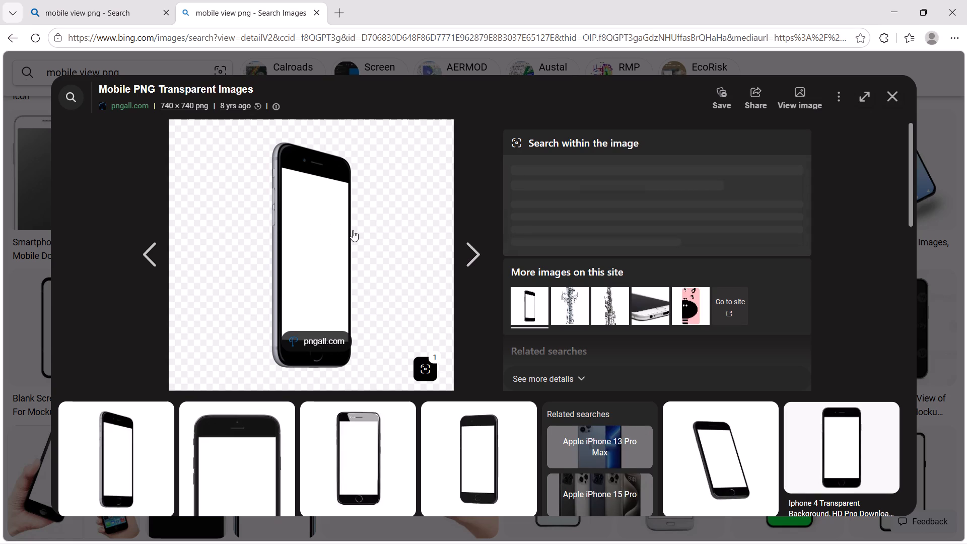
{"action": "right_click", "coordinate": [248, 215]}
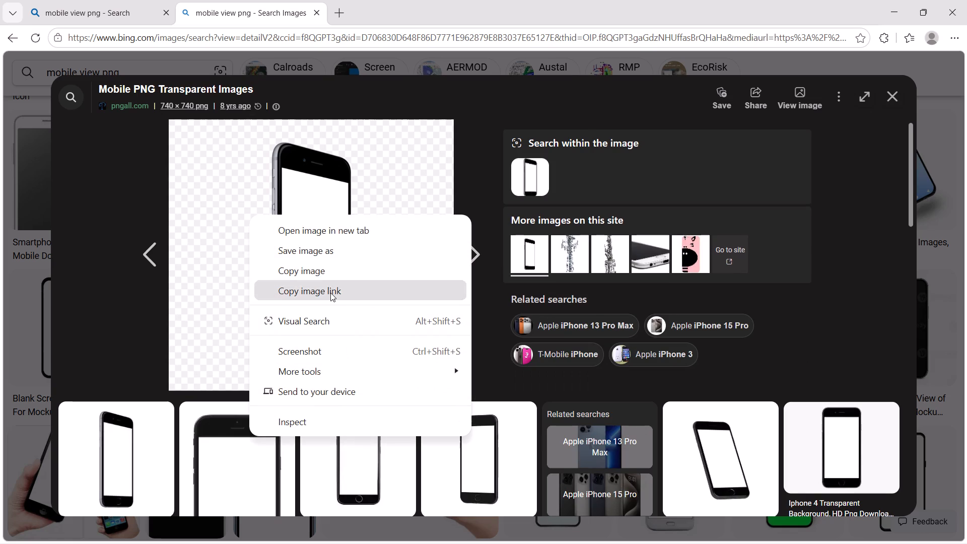
{"action": "left_click", "coordinate": [307, 251]}
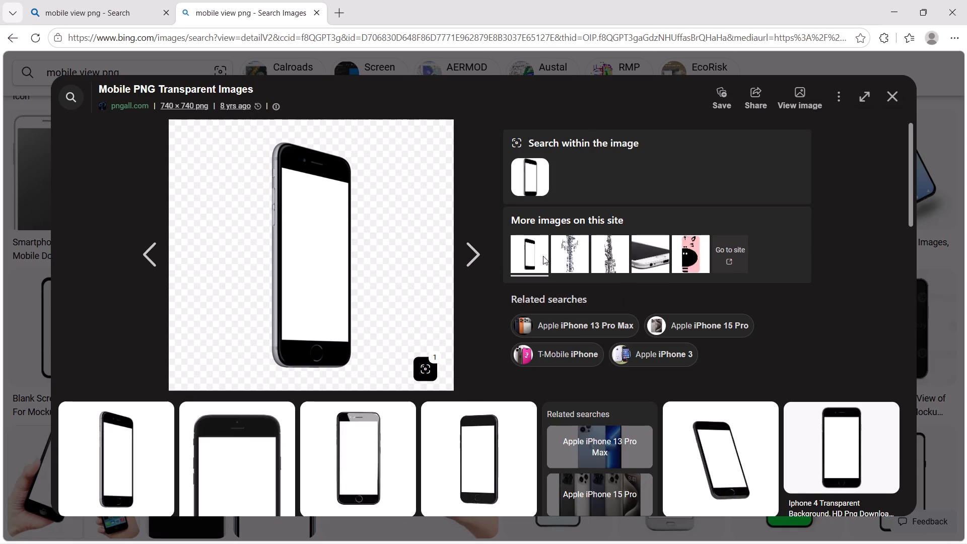
{"action": "left_click", "coordinate": [382, 270]}
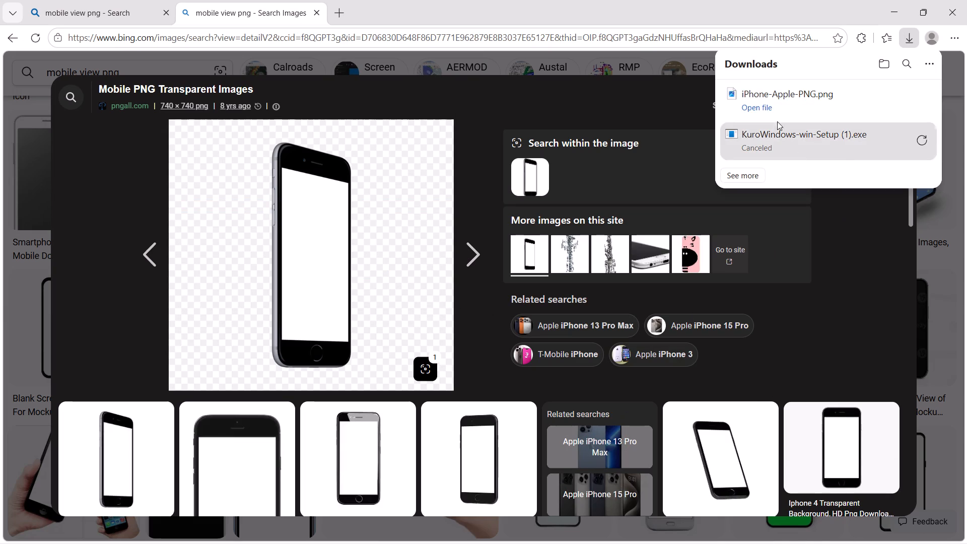
Switch to After Effects, import the downloaded iPhone-Apple-PNG.png into the project and place it as the top layer of Comp 1.
{"action": "left_click_drag", "start_coordinate": [782, 112], "coordinate": [641, 530]}
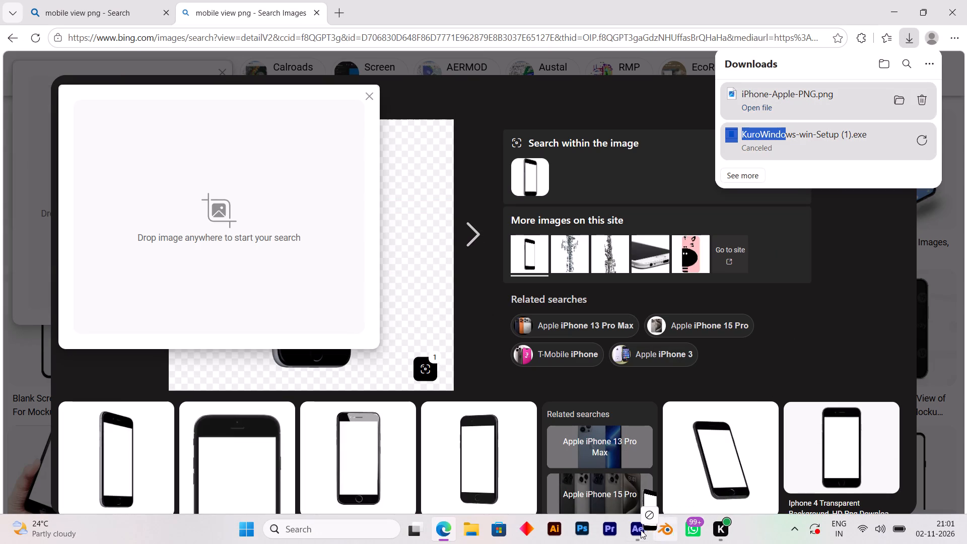
{"action": "left_click_drag", "start_coordinate": [641, 530], "coordinate": [128, 240]}
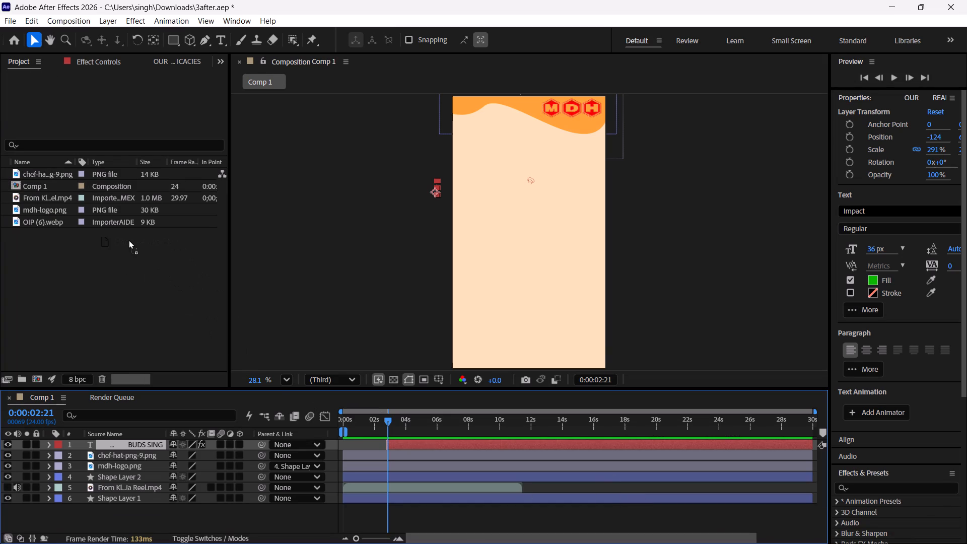
{"action": "left_click_drag", "start_coordinate": [128, 240], "coordinate": [127, 240]}
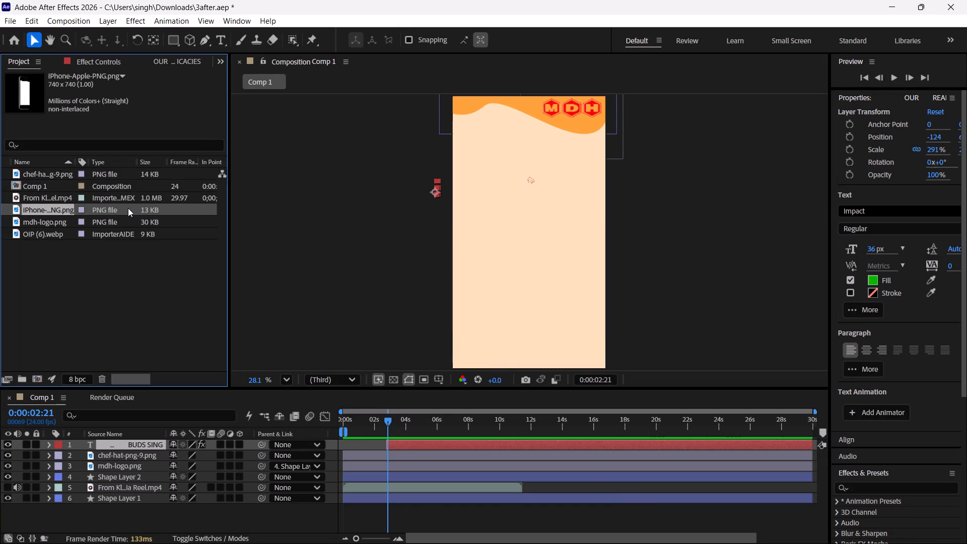
{"action": "left_click_drag", "start_coordinate": [128, 207], "coordinate": [158, 443]}
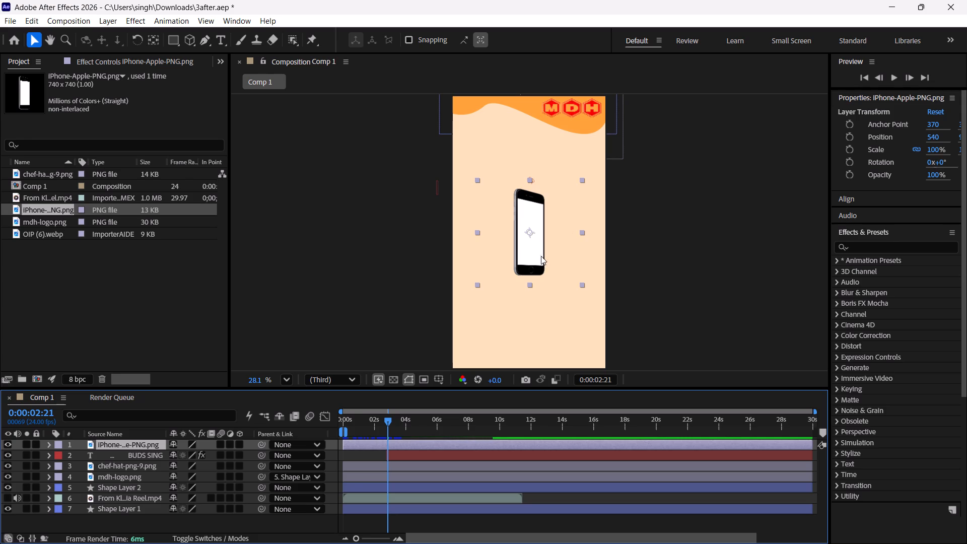
Flip the phone image layer horizontally in the composition.
{"action": "right_click", "coordinate": [534, 243]}
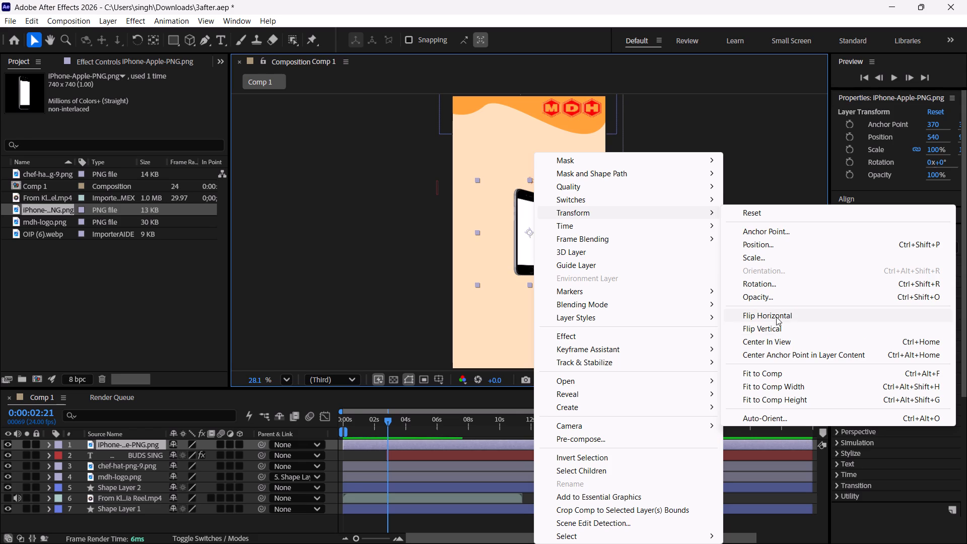
{"action": "left_click", "coordinate": [776, 317]}
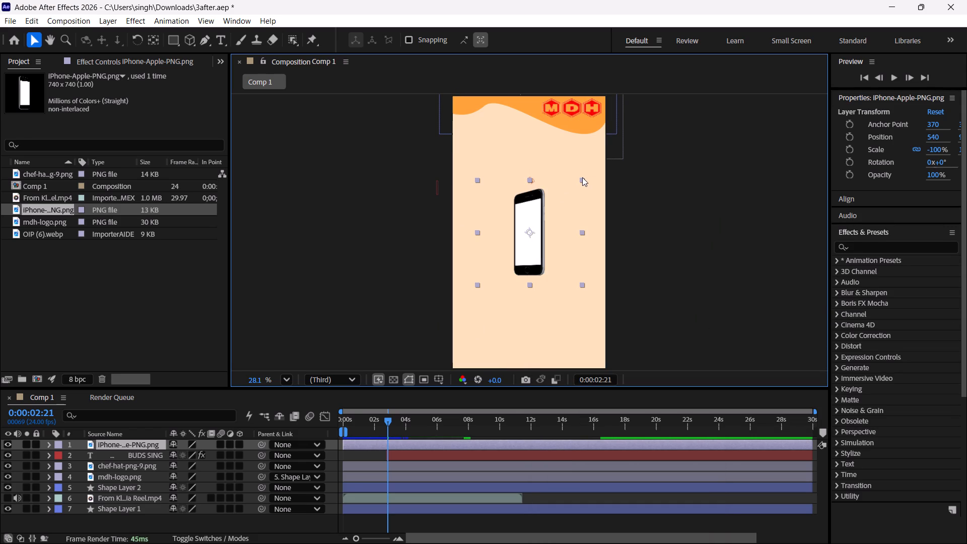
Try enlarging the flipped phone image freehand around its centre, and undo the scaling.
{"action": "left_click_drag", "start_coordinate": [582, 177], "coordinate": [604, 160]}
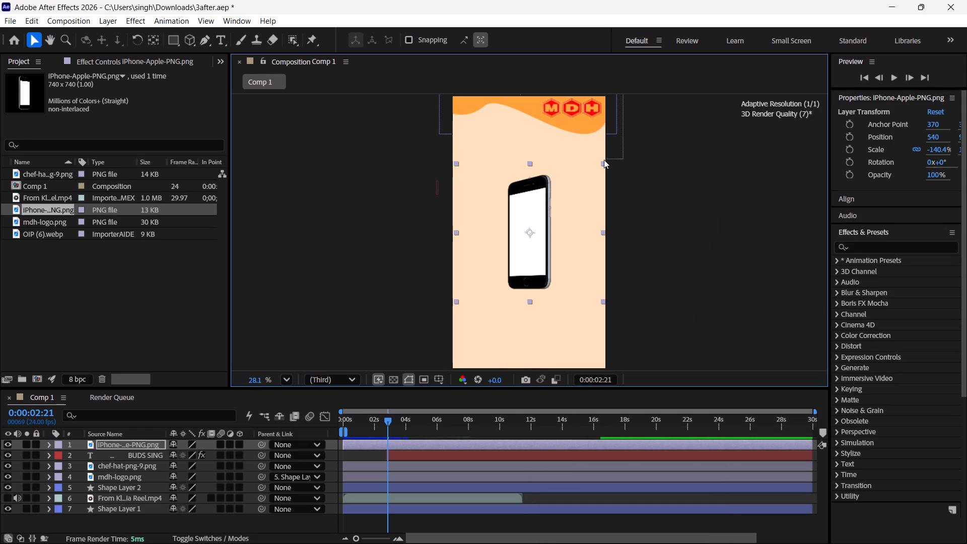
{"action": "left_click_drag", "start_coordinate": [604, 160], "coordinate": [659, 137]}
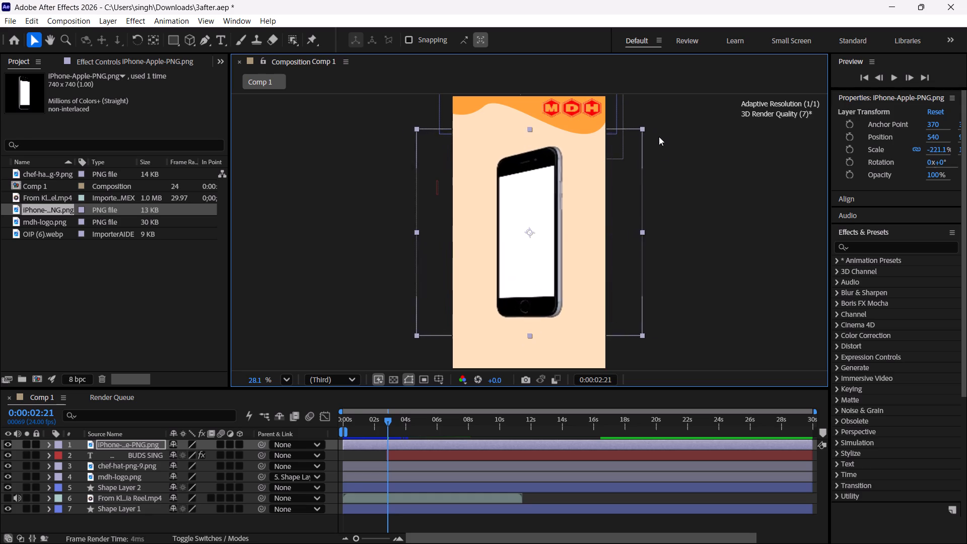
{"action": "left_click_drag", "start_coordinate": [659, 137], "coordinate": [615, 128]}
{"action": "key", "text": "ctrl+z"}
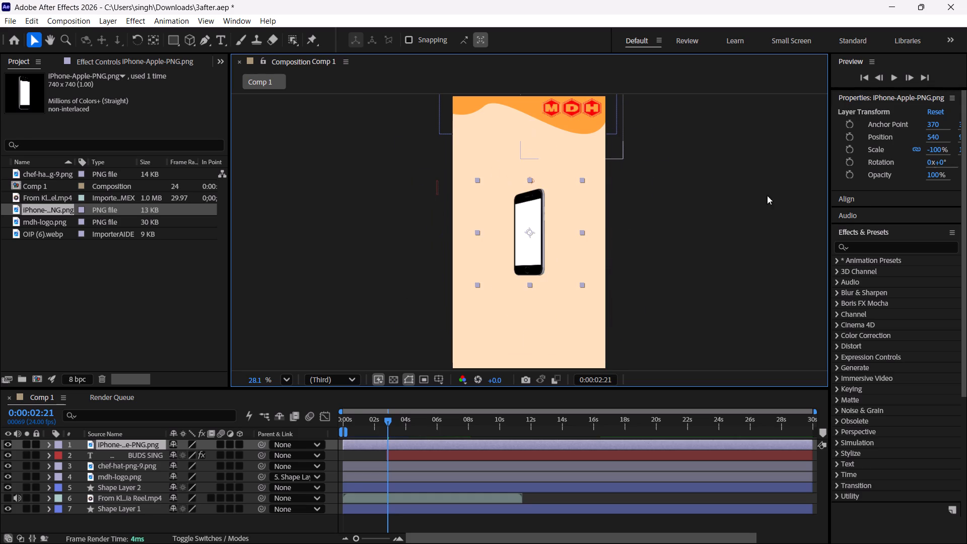
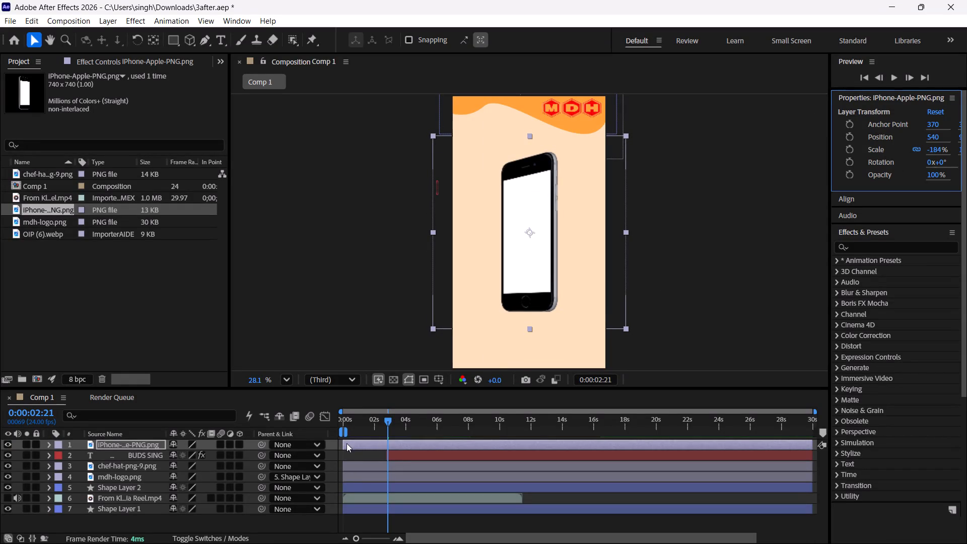
Make the phone image layer start at 0:00:02:21, level with the start of the text layer.
{"action": "left_click_drag", "start_coordinate": [343, 445], "coordinate": [388, 457]}
Move the phone image towards the right edge of the composition and slightly down, to an X position of about 849.
{"action": "left_click_drag", "start_coordinate": [539, 246], "coordinate": [560, 269]}
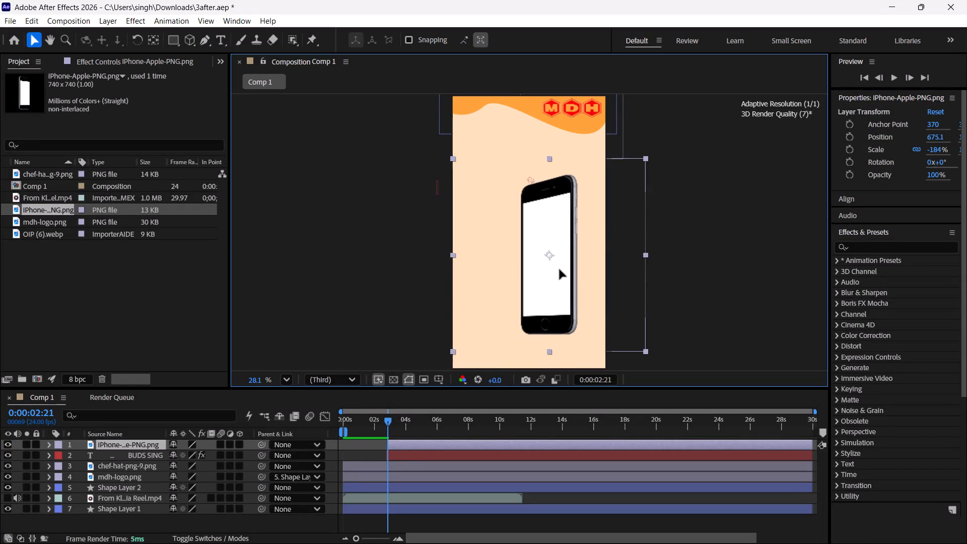
{"action": "left_click_drag", "start_coordinate": [560, 269], "coordinate": [583, 271]}
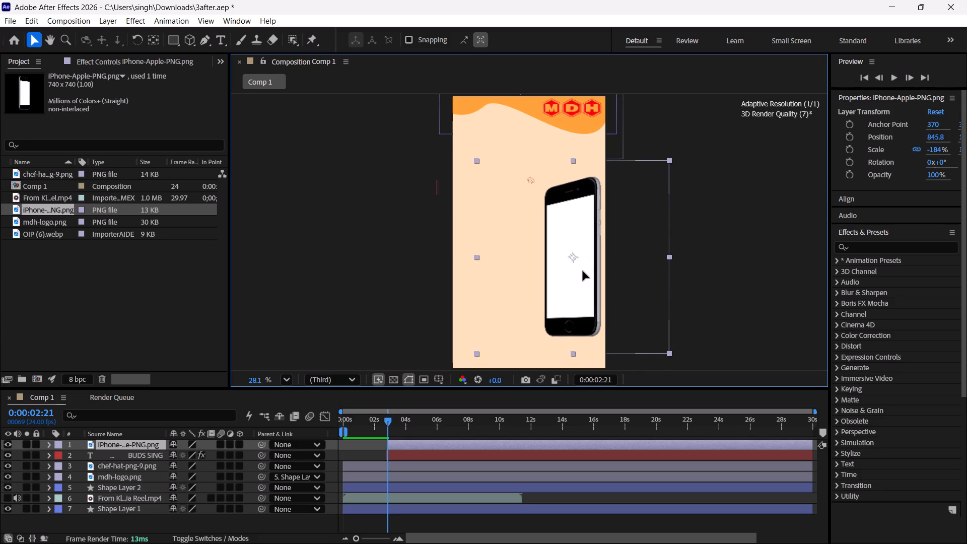
{"action": "left_click_drag", "start_coordinate": [583, 271], "coordinate": [583, 270]}
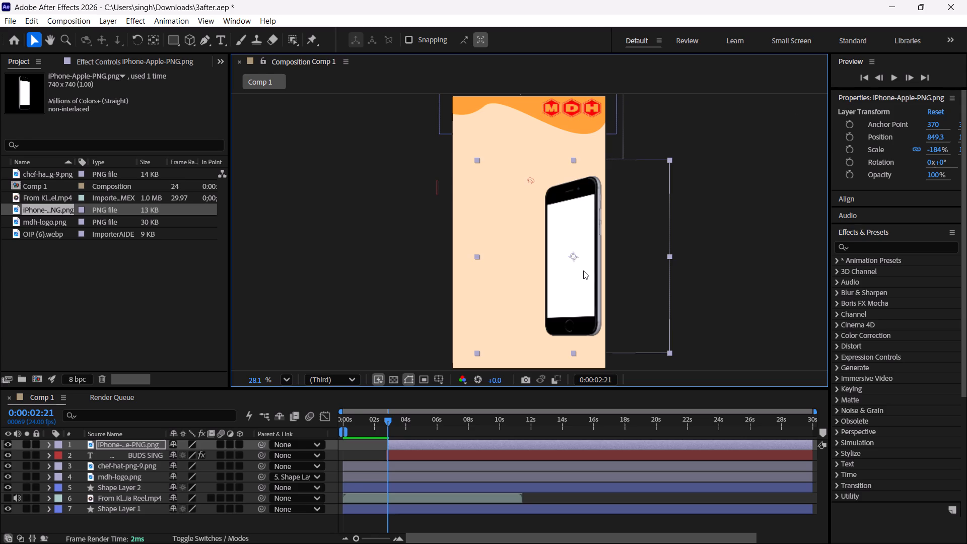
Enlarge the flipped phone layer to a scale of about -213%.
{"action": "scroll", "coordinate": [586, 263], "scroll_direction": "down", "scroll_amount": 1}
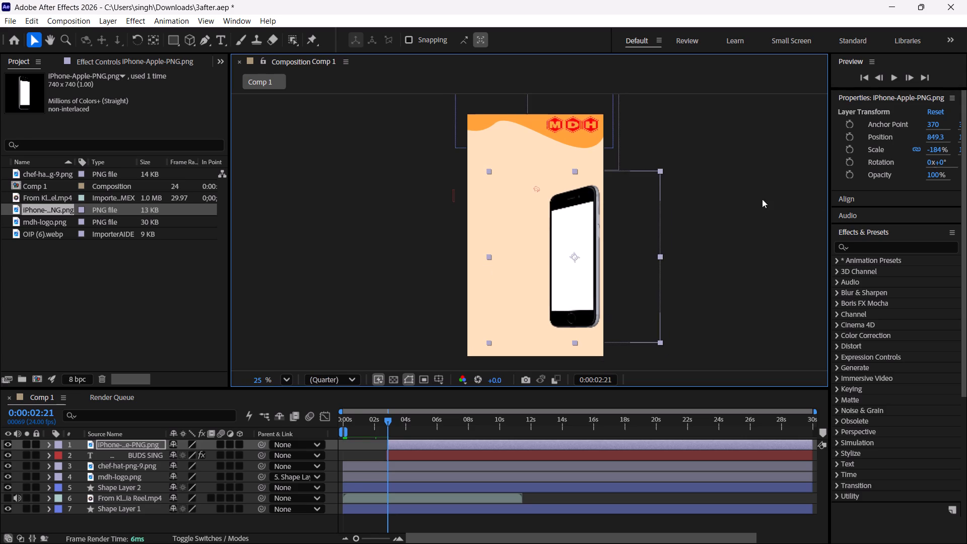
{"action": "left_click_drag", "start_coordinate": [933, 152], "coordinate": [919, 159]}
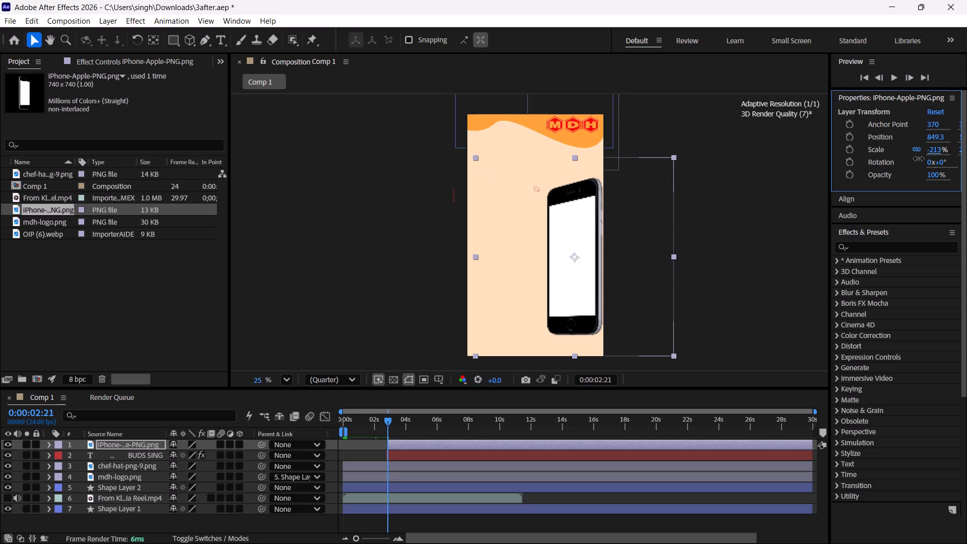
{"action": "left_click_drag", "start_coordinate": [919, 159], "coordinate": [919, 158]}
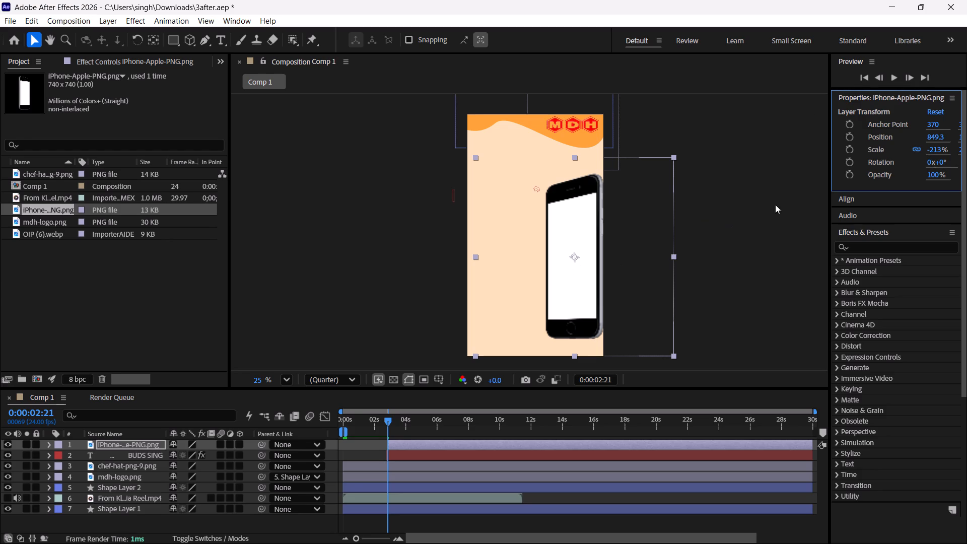
Shift the phone image slightly left and down within the composition, to an X position of about 817.
{"action": "left_click_drag", "start_coordinate": [577, 266], "coordinate": [572, 266]}
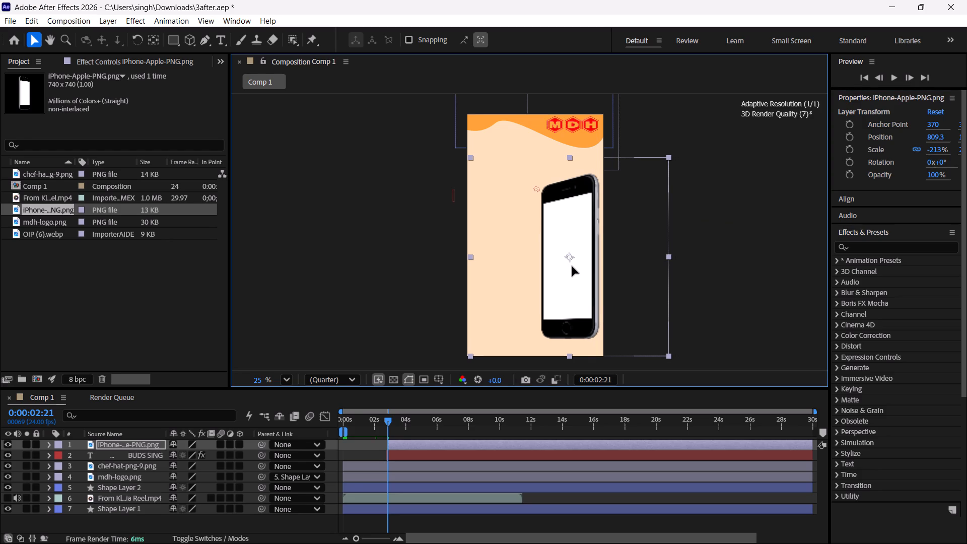
{"action": "left_click_drag", "start_coordinate": [572, 266], "coordinate": [572, 272]}
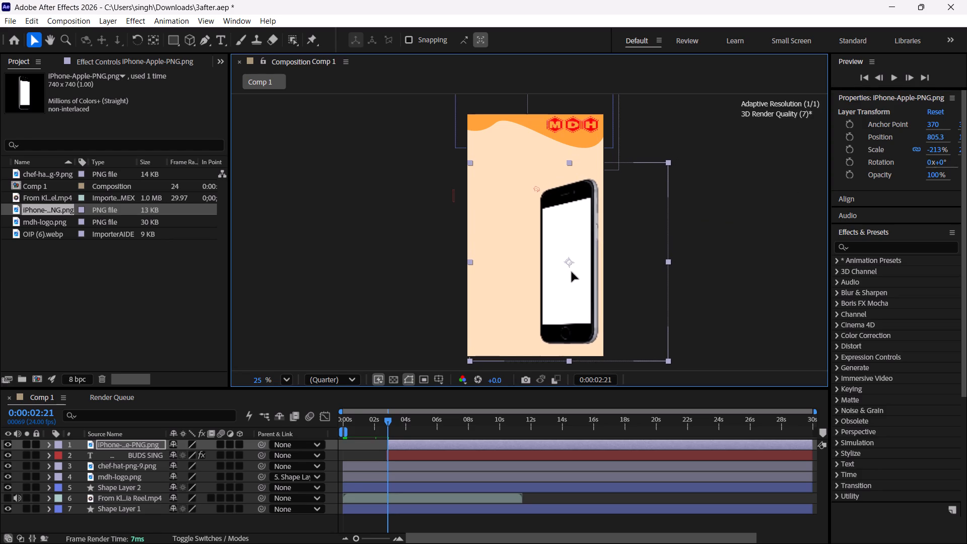
{"action": "left_click_drag", "start_coordinate": [572, 272], "coordinate": [573, 275]}
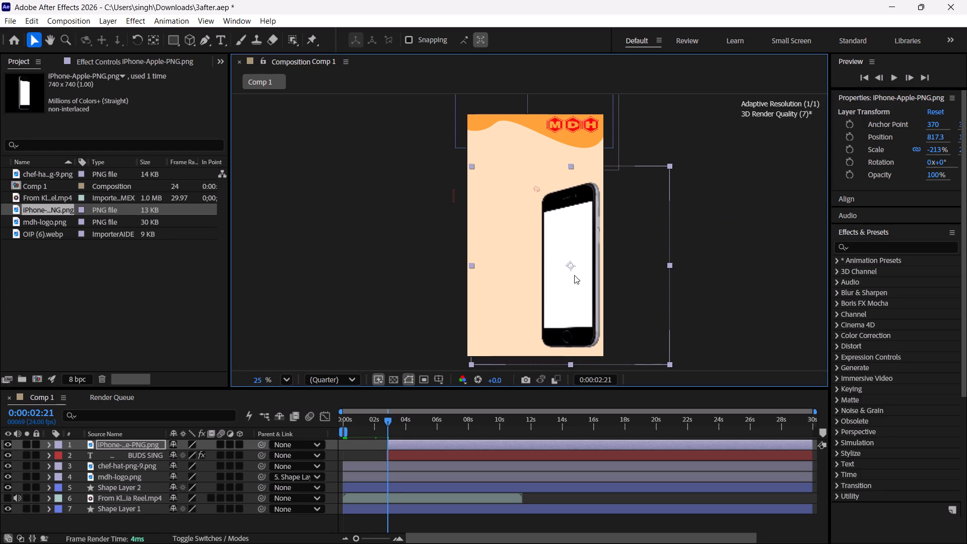
Play the composition to 0:00:05:03 with the full slogan on screen and reduce the phone layer's scale to -184%.
{"action": "key", "text": "space"}
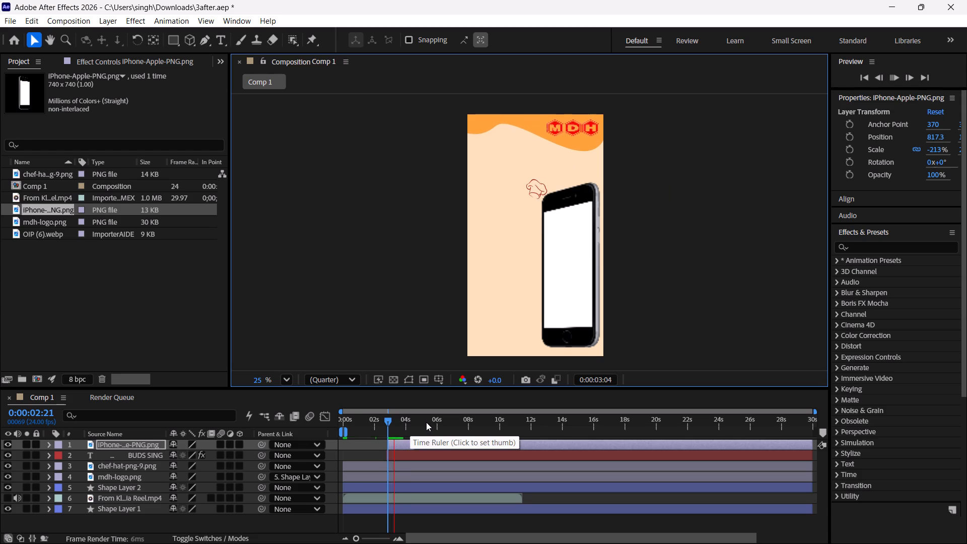
{"action": "key", "text": "space"}
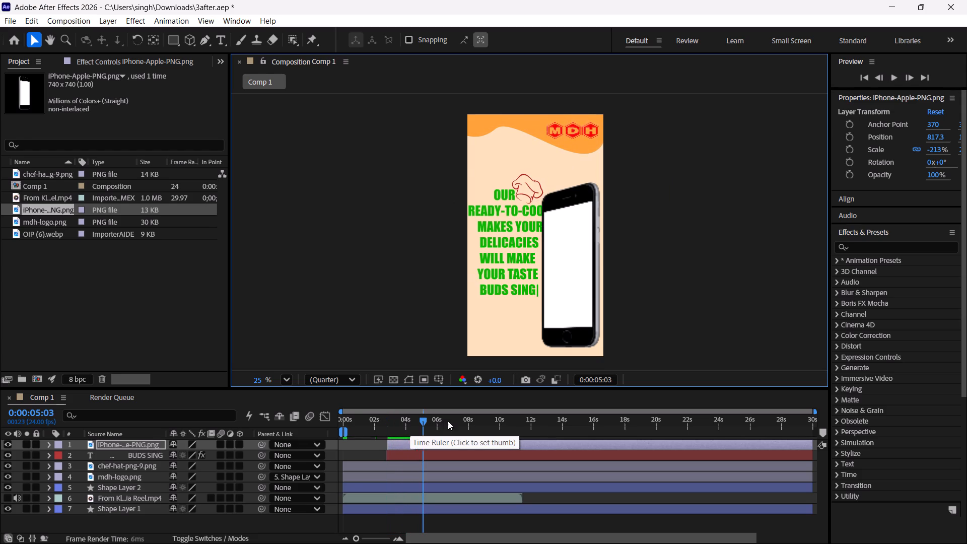
{"action": "left_click_drag", "start_coordinate": [935, 149], "coordinate": [935, 149]}
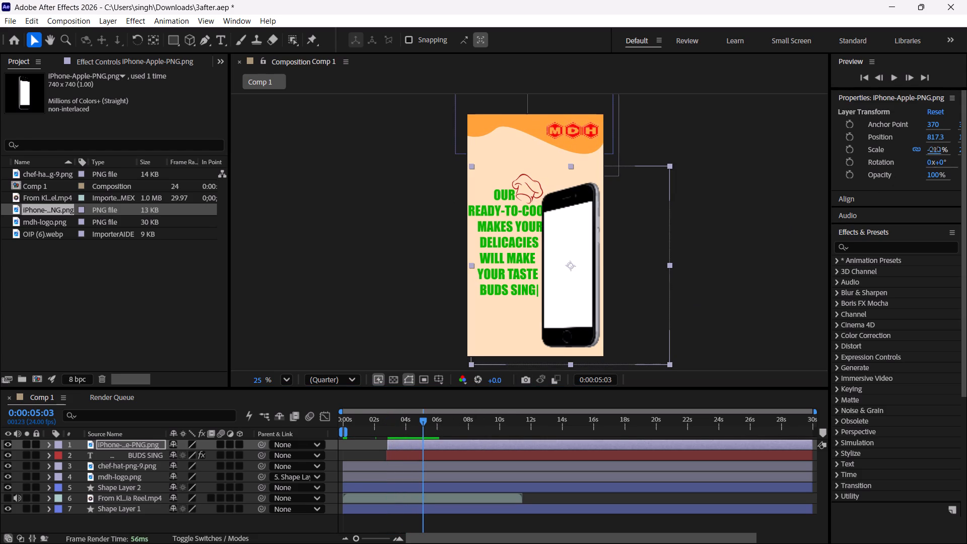
{"action": "left_click_drag", "start_coordinate": [935, 149], "coordinate": [952, 157]}
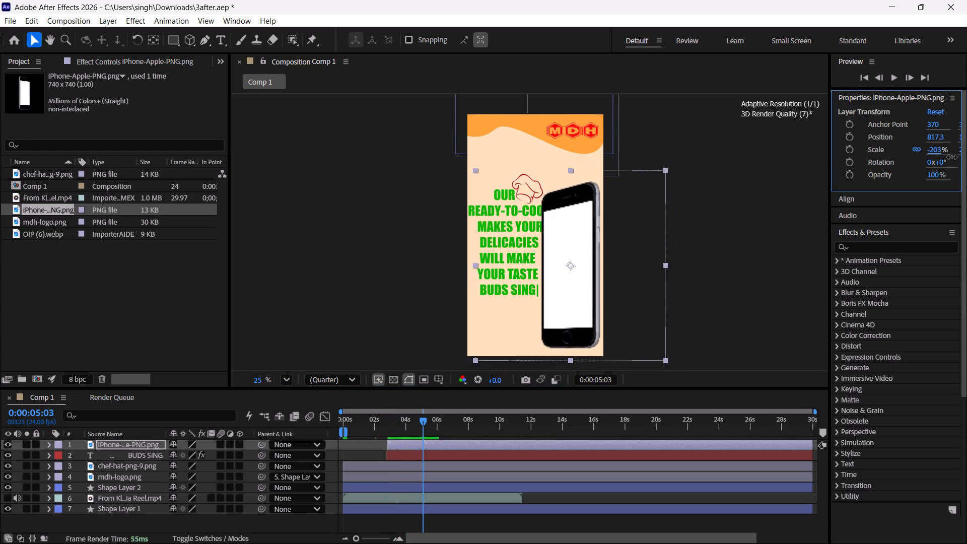
{"action": "left_click_drag", "start_coordinate": [952, 157], "coordinate": [966, 164]}
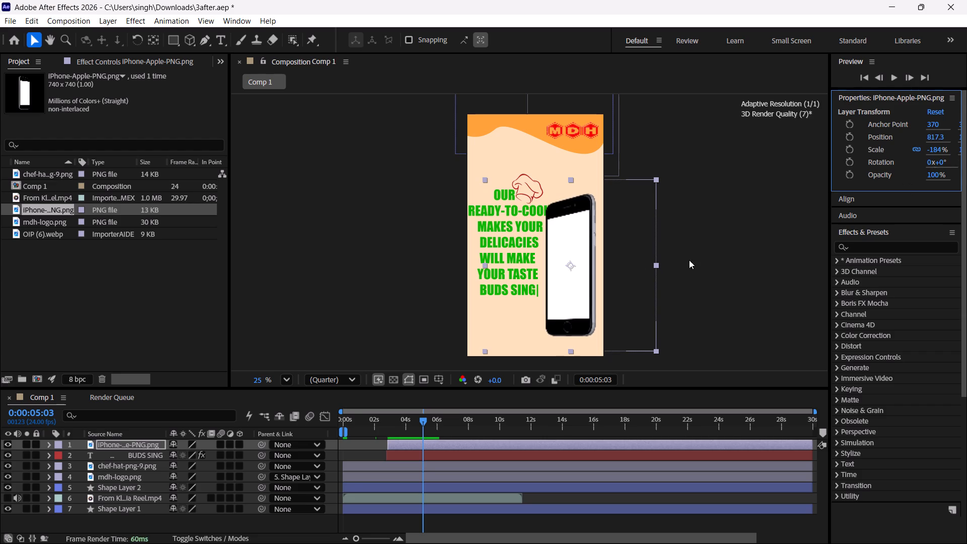
Move the phone image into the lower-right corner of the composition, clear of the green slogan, at an X position of about 861.
{"action": "left_click_drag", "start_coordinate": [573, 273], "coordinate": [586, 286]}
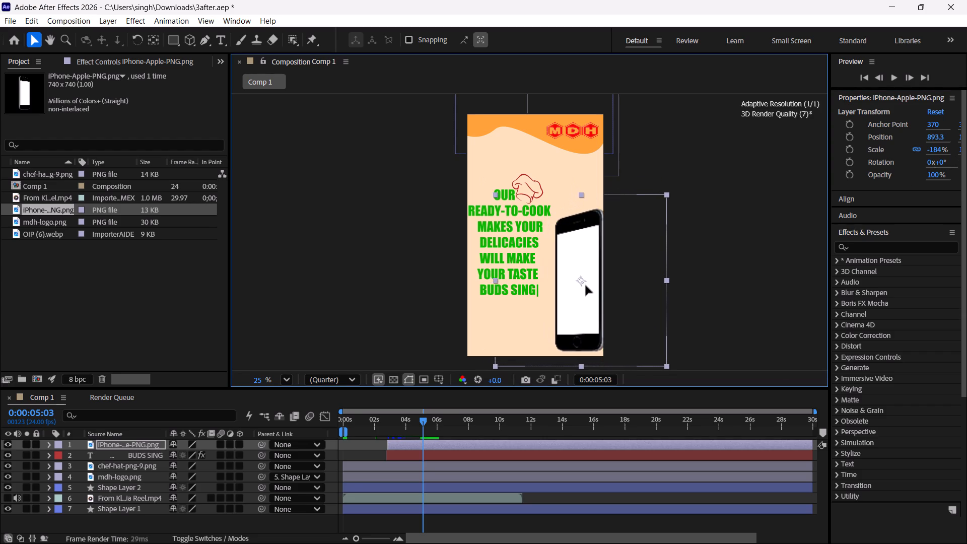
{"action": "left_click_drag", "start_coordinate": [586, 286], "coordinate": [577, 283]}
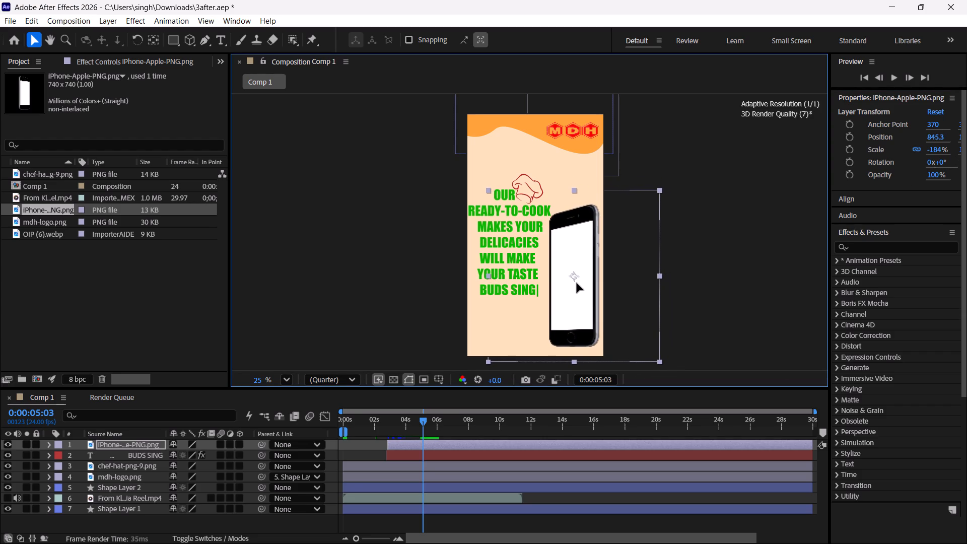
{"action": "left_click_drag", "start_coordinate": [577, 283], "coordinate": [577, 286]}
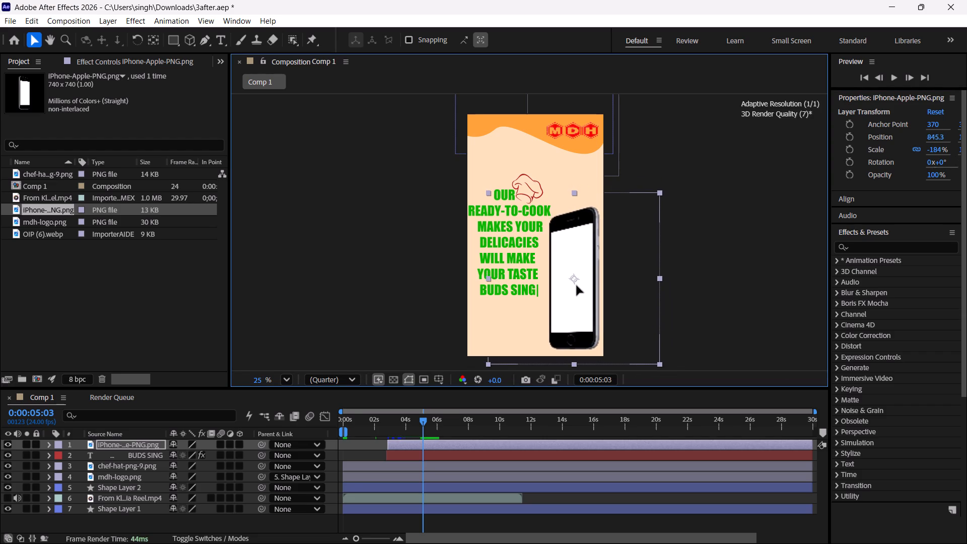
{"action": "left_click_drag", "start_coordinate": [577, 286], "coordinate": [578, 290]}
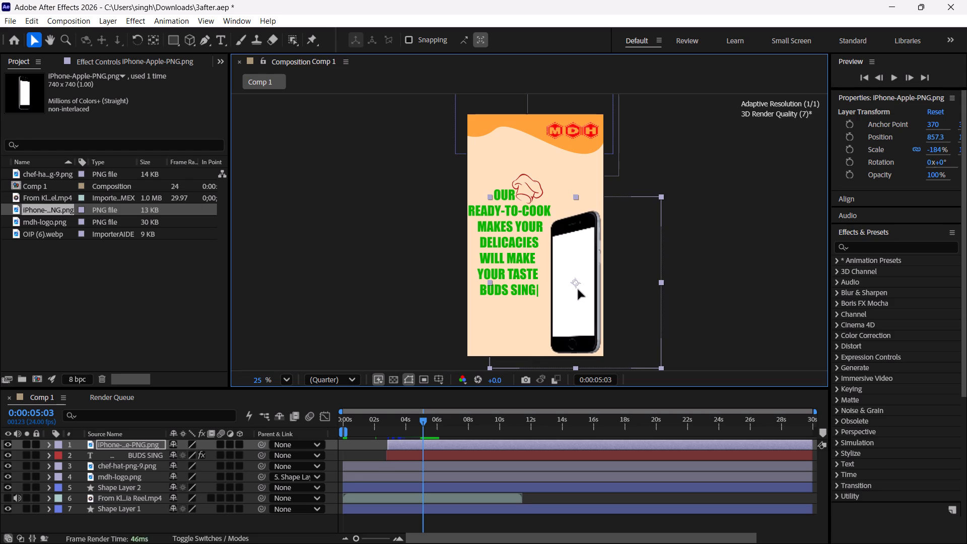
{"action": "left_click_drag", "start_coordinate": [578, 290], "coordinate": [579, 292]}
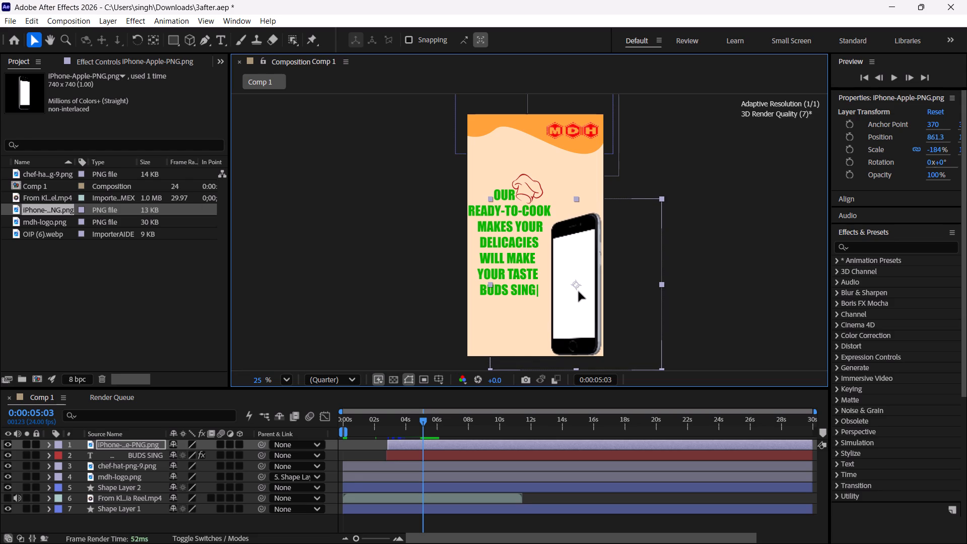
{"action": "left_click_drag", "start_coordinate": [579, 292], "coordinate": [579, 292]}
{"action": "left_click", "coordinate": [579, 292]}
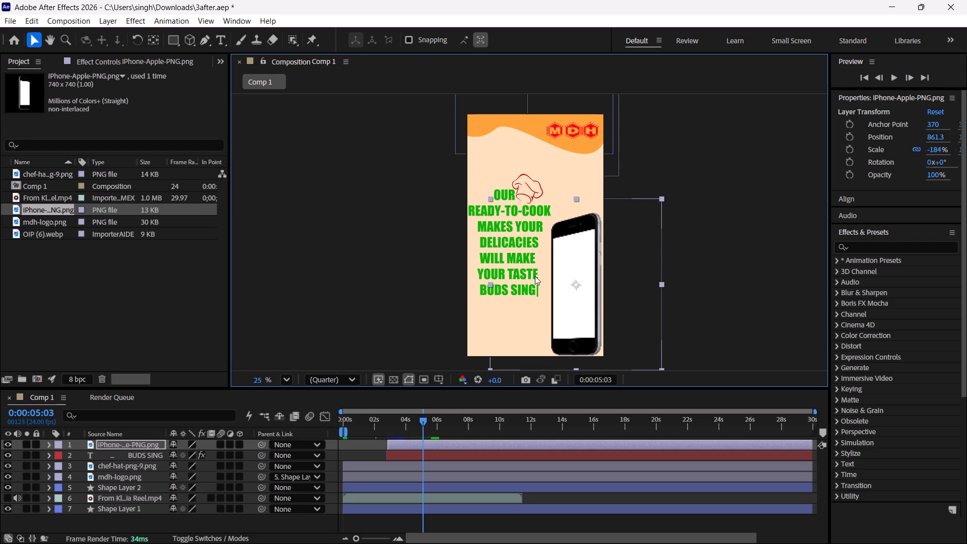
Deselect the phone layer and preview the composition from 0:00:05:03 to check the phone beside the slogan.
{"action": "left_click", "coordinate": [381, 270]}
{"action": "key", "text": "space"}
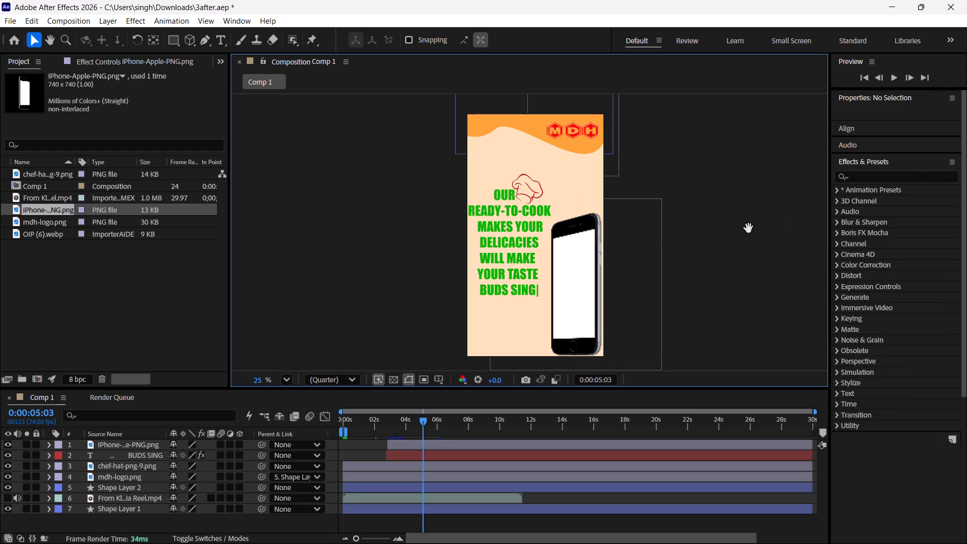
{"action": "key", "text": "space"}
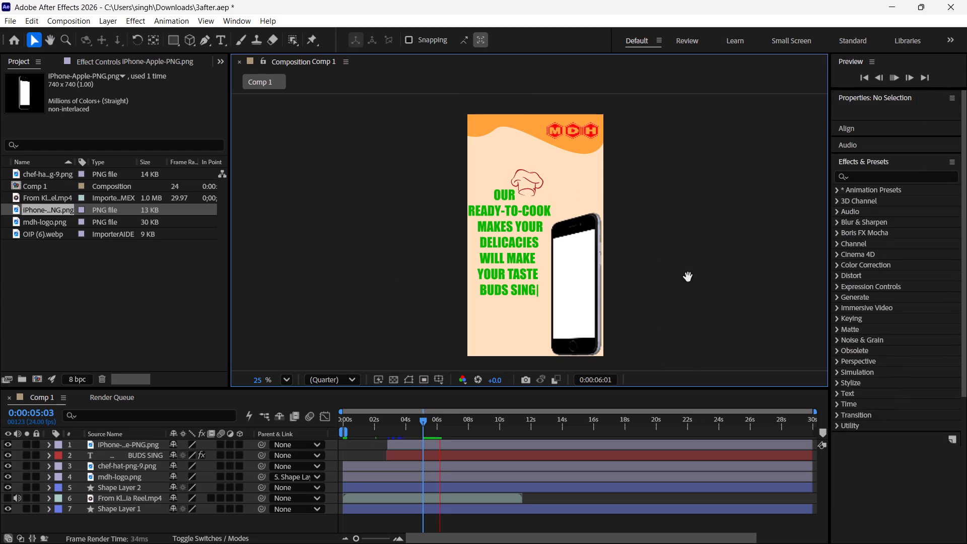
Add a Scale keyframe to the phone image layer at 0:00:02:21.
{"action": "left_click_drag", "start_coordinate": [441, 420], "coordinate": [410, 426]}
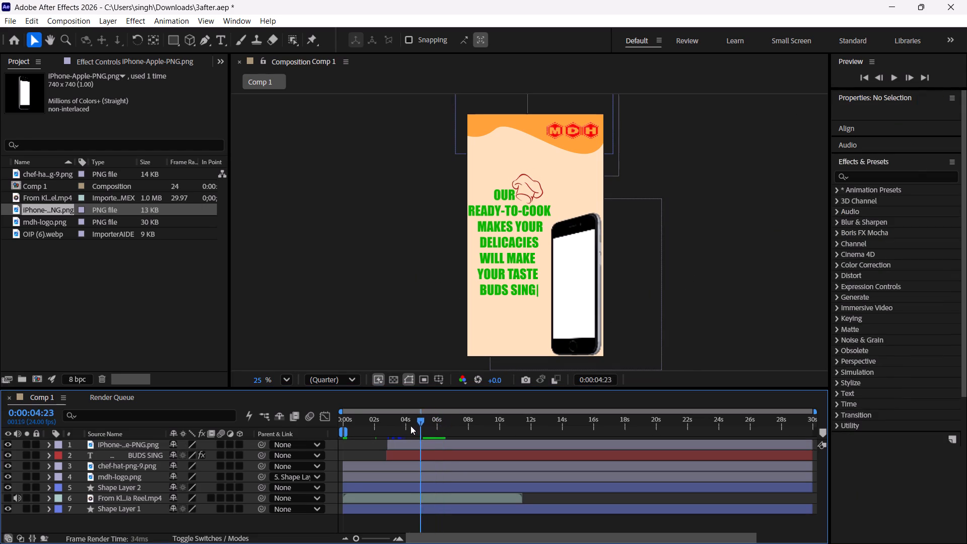
{"action": "left_click_drag", "start_coordinate": [410, 426], "coordinate": [389, 426]}
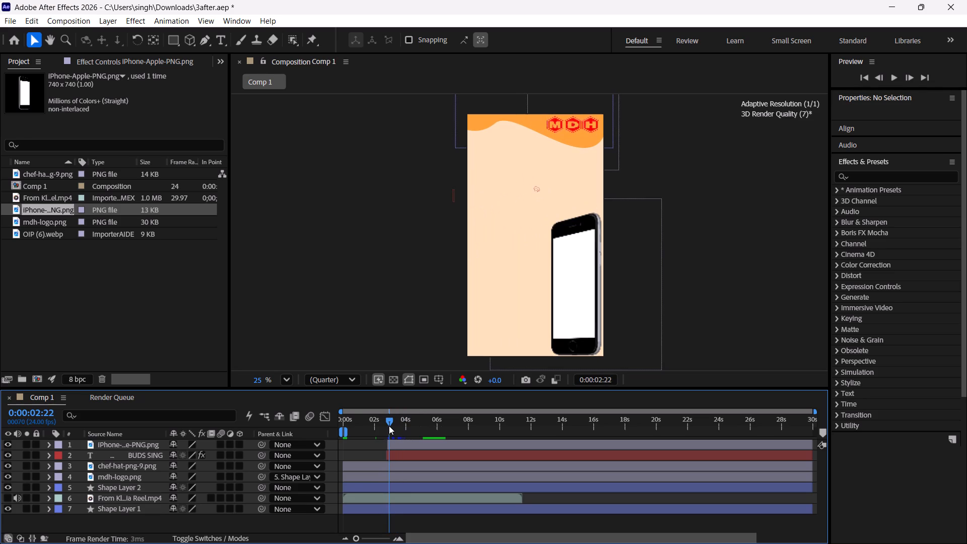
{"action": "left_click_drag", "start_coordinate": [389, 426], "coordinate": [387, 426]}
{"action": "left_click", "coordinate": [391, 445]}
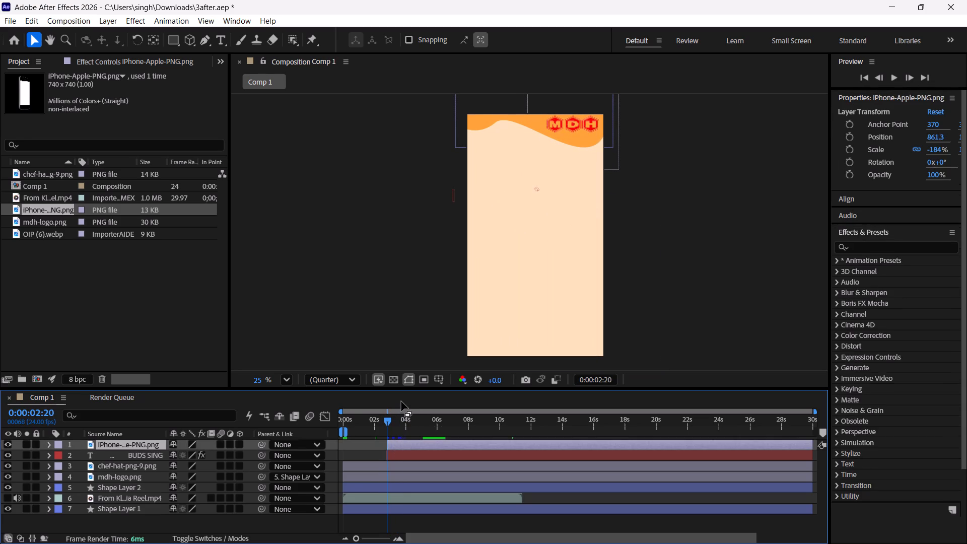
{"action": "key", "text": "ctrl+Right"}
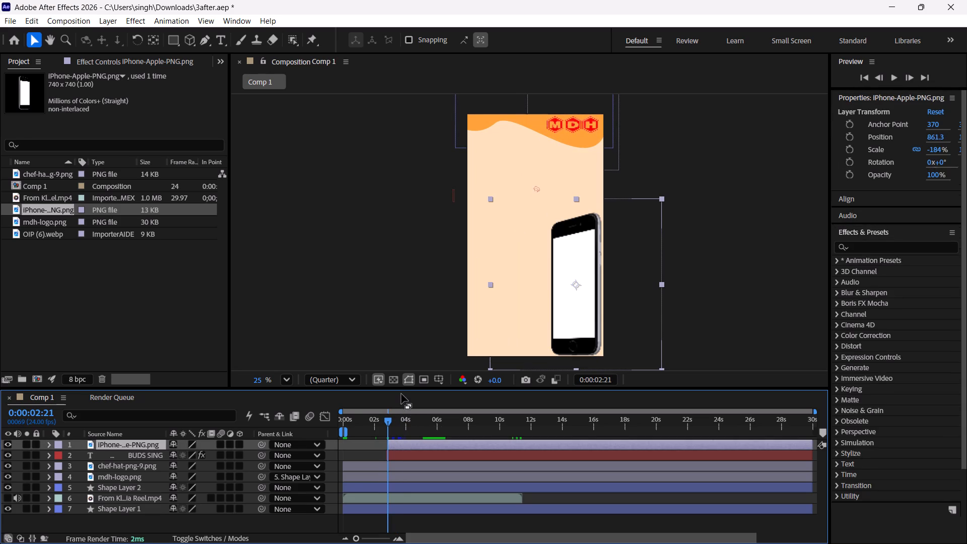
{"action": "left_click", "coordinate": [848, 151]}
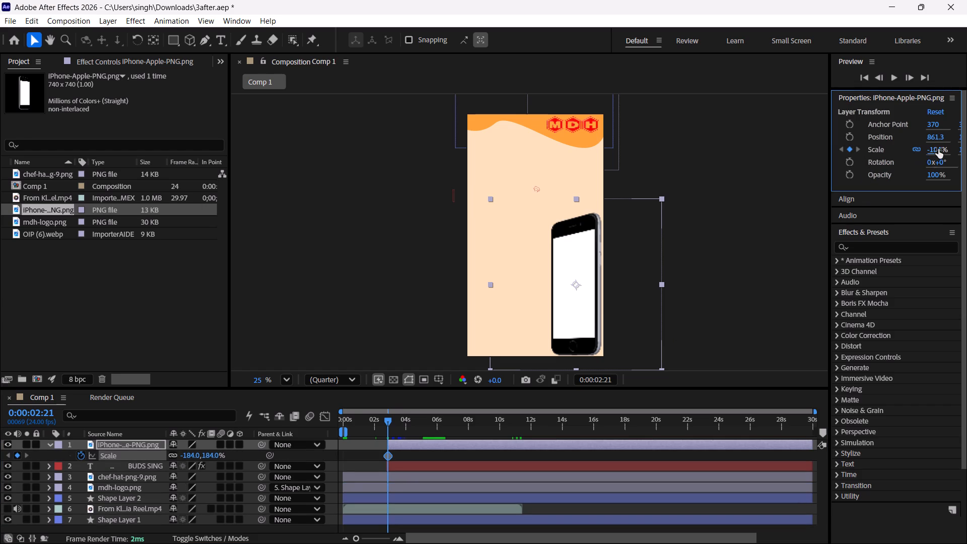
Reduce the phone layer's scale to 0% at the 0:00:02:21 keyframe.
{"action": "left_click_drag", "start_coordinate": [938, 149], "coordinate": [966, 158]}
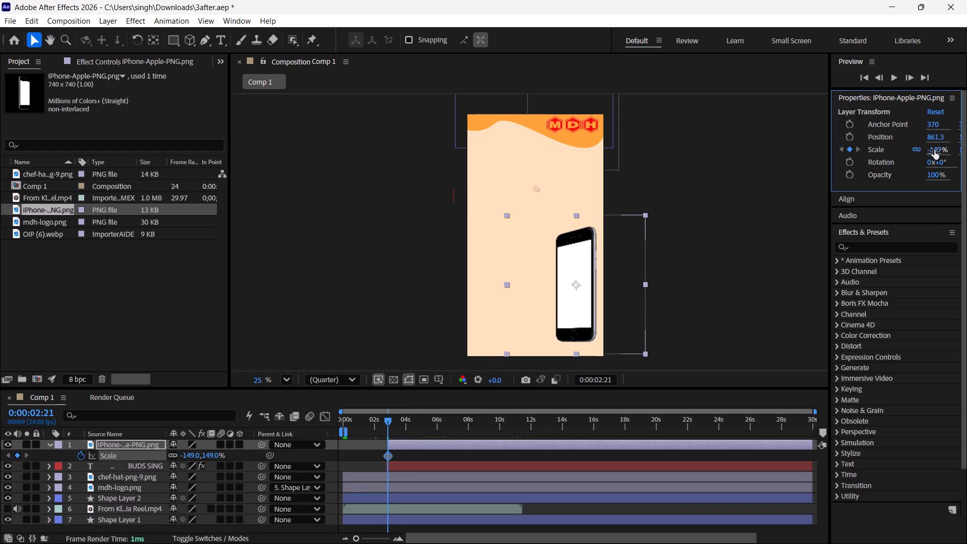
{"action": "left_click_drag", "start_coordinate": [934, 150], "coordinate": [966, 152]}
{"action": "left_click_drag", "start_coordinate": [931, 151], "coordinate": [963, 152]}
{"action": "left_click_drag", "start_coordinate": [931, 149], "coordinate": [950, 149]}
{"action": "left_click_drag", "start_coordinate": [932, 149], "coordinate": [950, 157]}
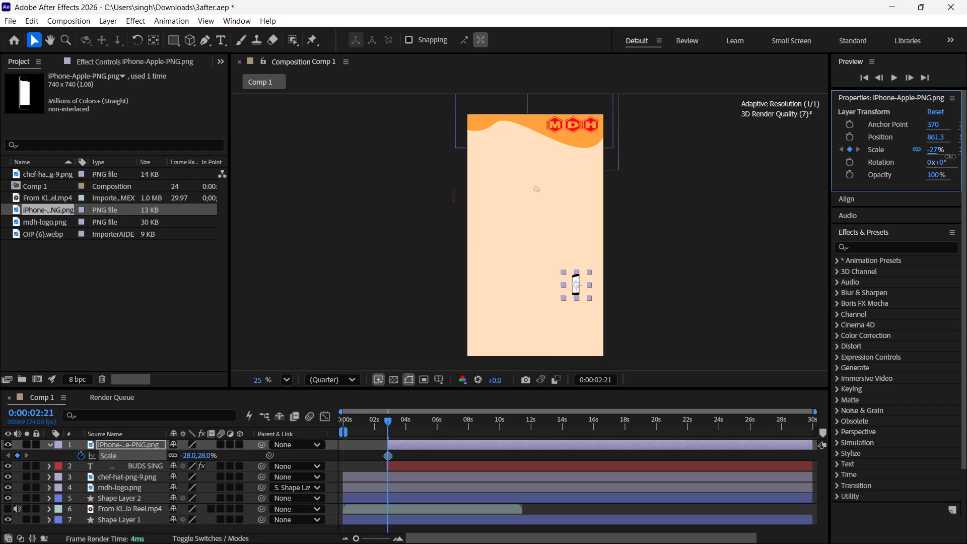
{"action": "left_click_drag", "start_coordinate": [950, 157], "coordinate": [966, 161]}
{"action": "left_click_drag", "start_coordinate": [931, 150], "coordinate": [935, 150]}
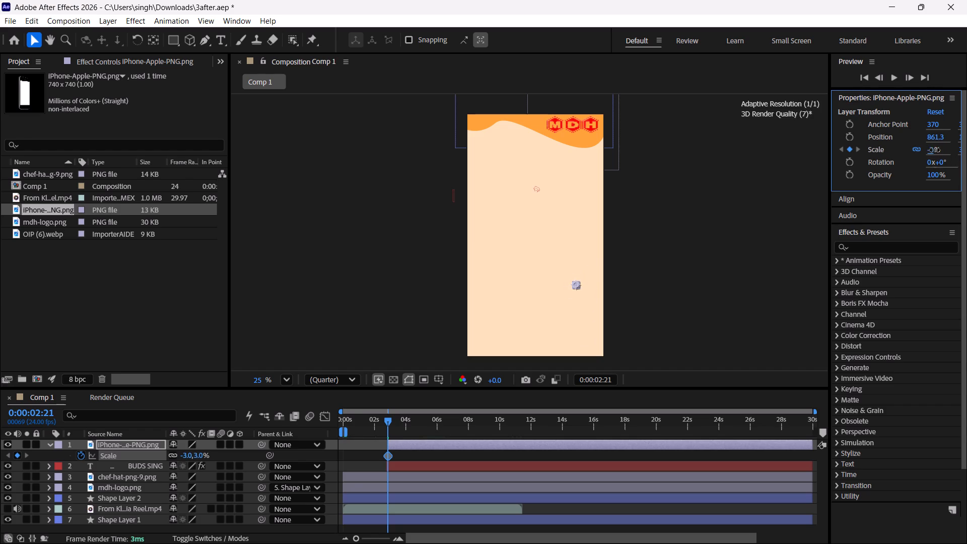
{"action": "left_click_drag", "start_coordinate": [935, 150], "coordinate": [941, 156]}
{"action": "left_click_drag", "start_coordinate": [941, 156], "coordinate": [940, 155]}
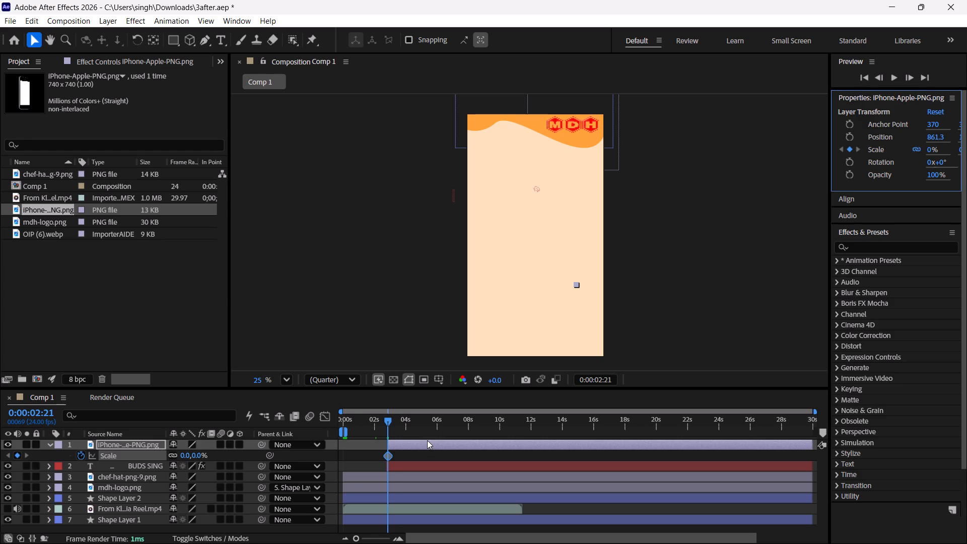
Add a second Scale keyframe to the phone layer at 0:00:03:17 with a value of 185%.
{"action": "key", "text": "ctrl+shift+Right"}
{"action": "key", "text": "ctrl+shift+Right"}
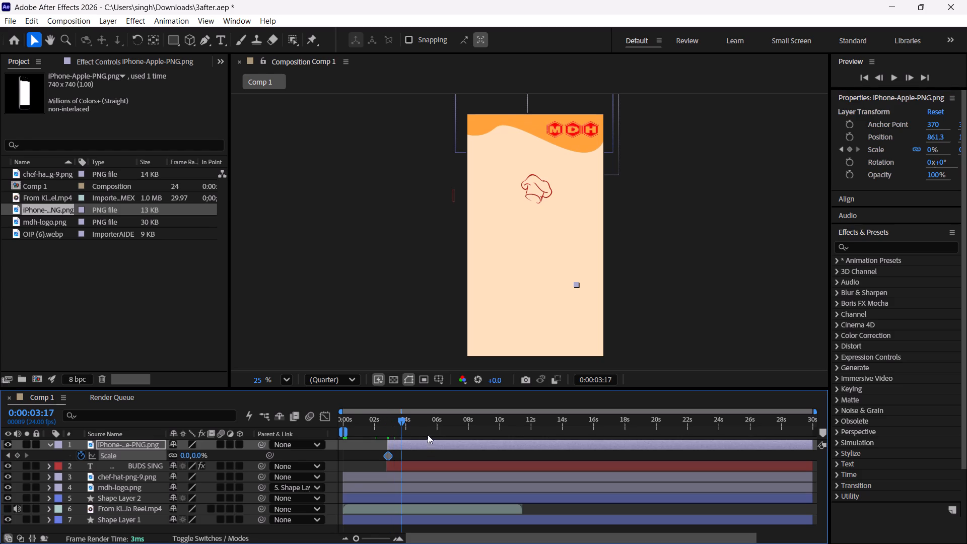
{"action": "left_click", "coordinate": [933, 149]}
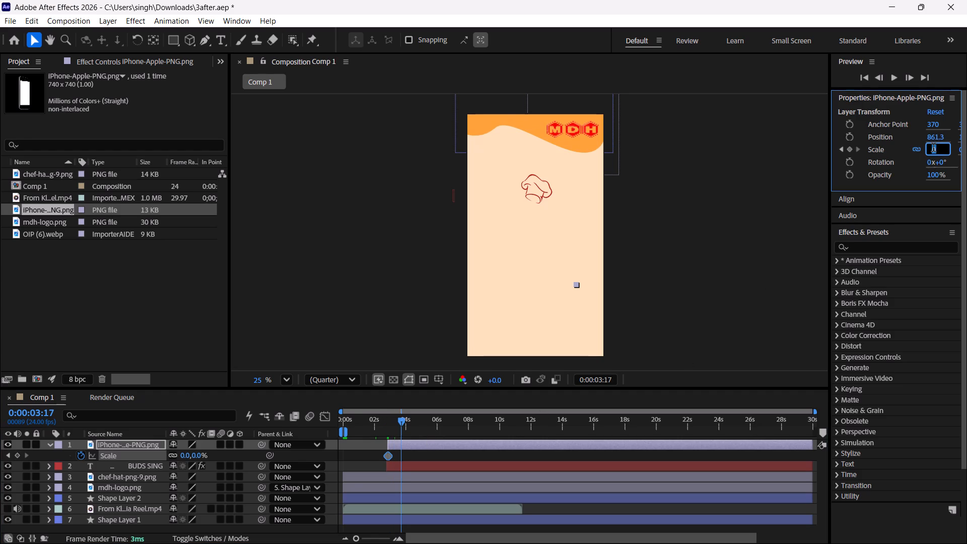
{"action": "type", "text": "184"}
{"action": "key", "text": "BackSpace"}
{"action": "key", "text": "5"}
{"action": "key", "text": "Return"}
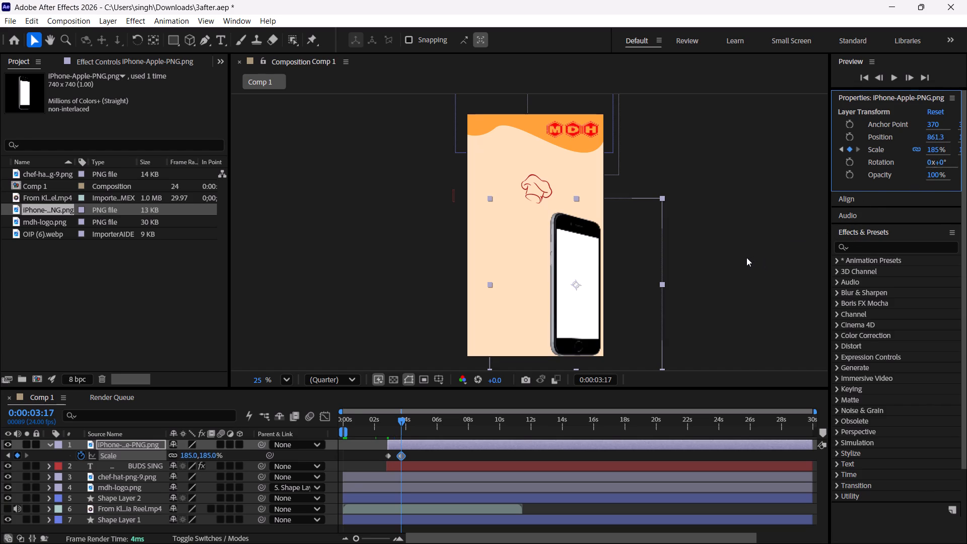
Set the phone layer's scale to -185% at the 0:00:03:17 keyframe to flip the phone.
{"action": "left_click", "coordinate": [733, 261]}
{"action": "left_click", "coordinate": [578, 290]}
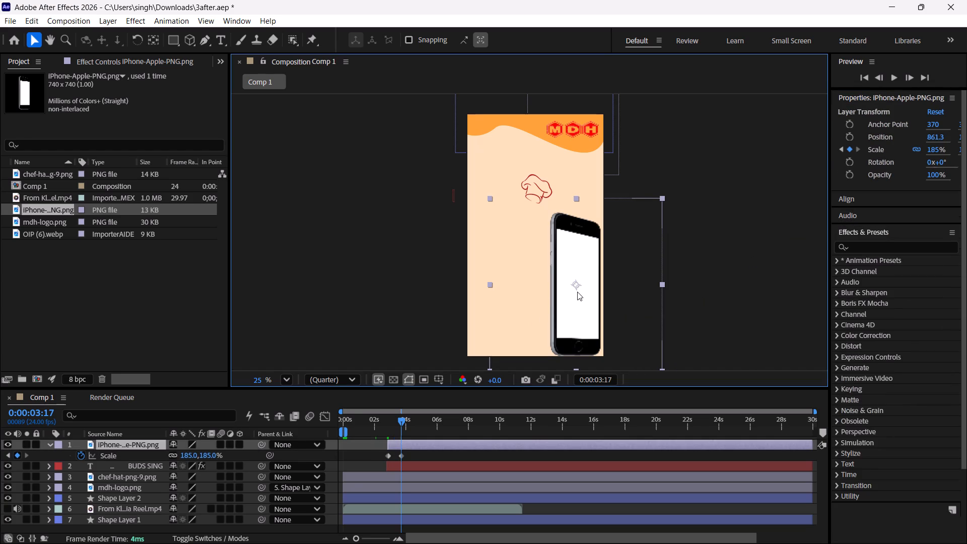
{"action": "left_click", "coordinate": [926, 148]}
{"action": "left_click", "coordinate": [929, 149]}
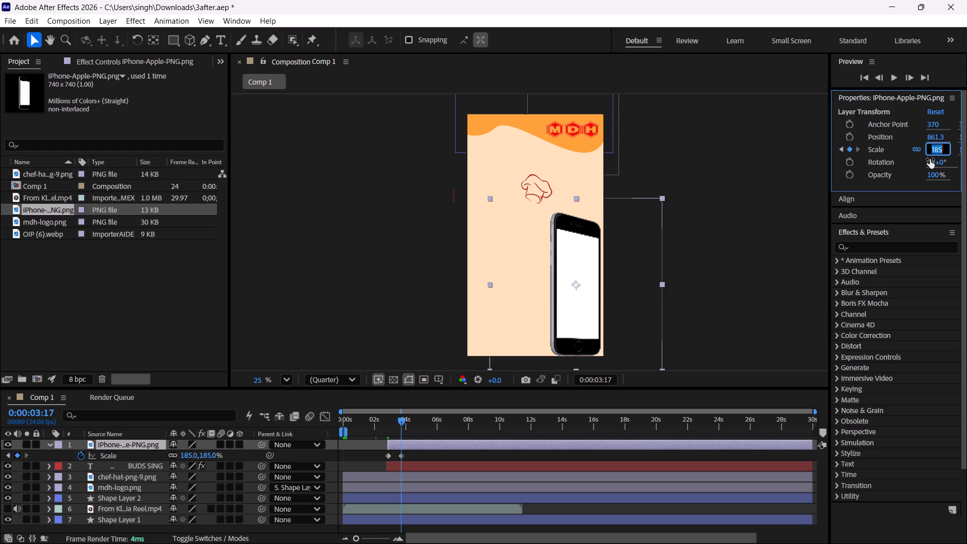
{"action": "left_click", "coordinate": [931, 149]}
{"action": "left_click", "coordinate": [931, 153]}
{"action": "left_click", "coordinate": [930, 150]}
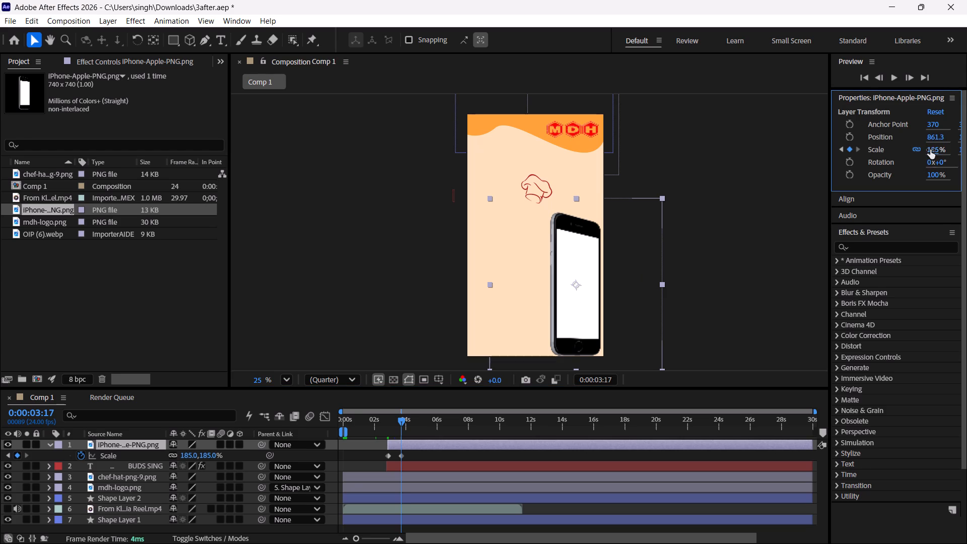
{"action": "left_click", "coordinate": [933, 148]}
{"action": "left_click_drag", "start_coordinate": [934, 148], "coordinate": [927, 159]}
{"action": "left_click_drag", "start_coordinate": [927, 159], "coordinate": [933, 155]}
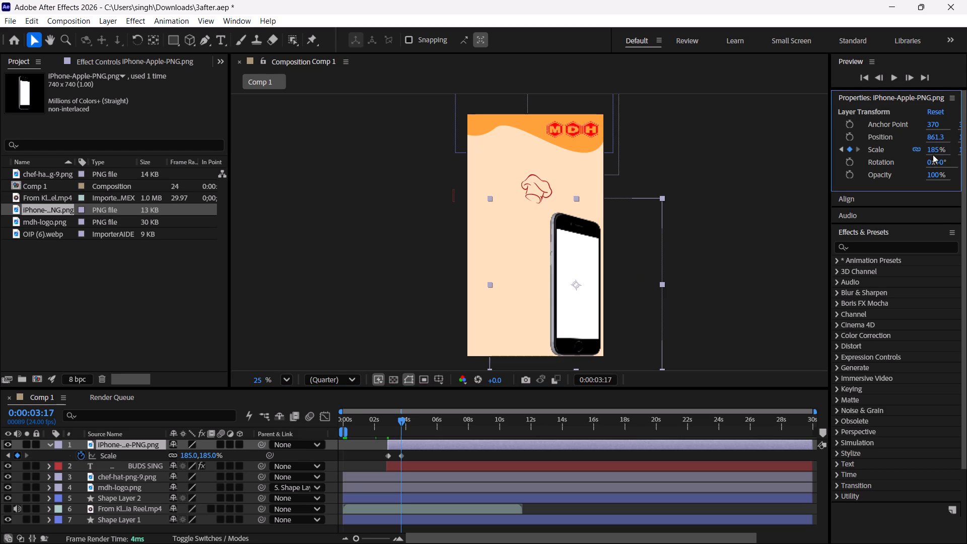
{"action": "left_click_drag", "start_coordinate": [933, 155], "coordinate": [934, 150]}
{"action": "left_click", "coordinate": [934, 148]}
{"action": "left_click", "coordinate": [935, 150]}
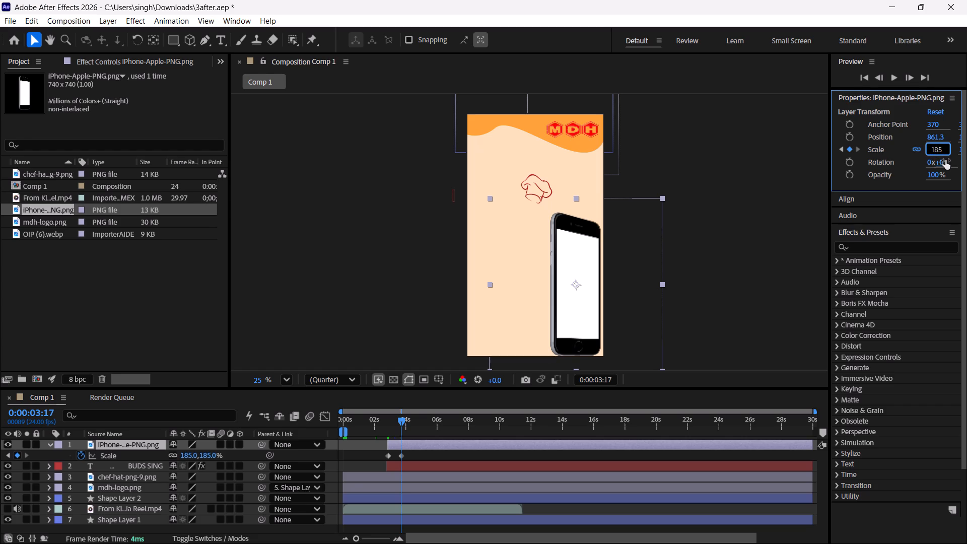
{"action": "key", "text": "Left"}
{"action": "key", "text": "minus"}
{"action": "key", "text": "Return"}
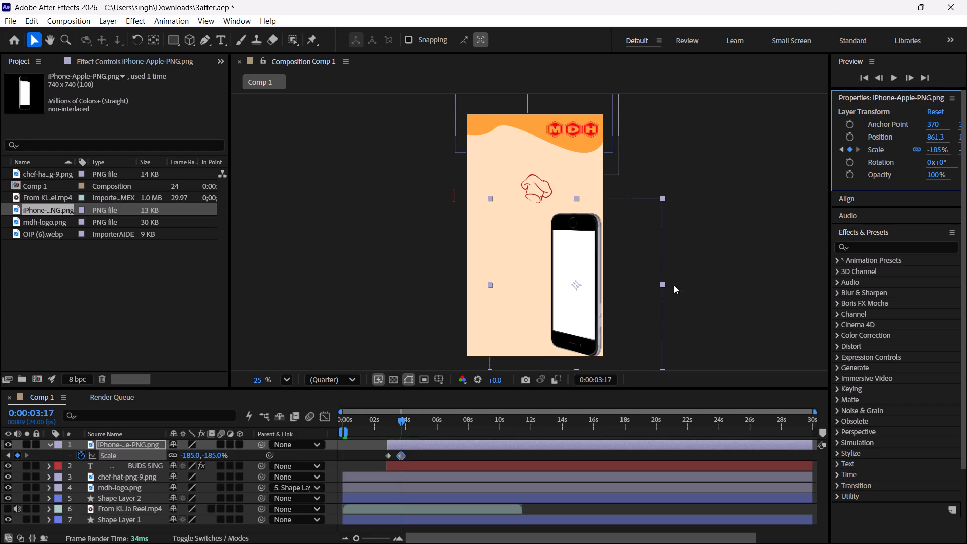
Apply Easy Ease to both Scale keyframes of the phone layer.
{"action": "left_click_drag", "start_coordinate": [433, 454], "coordinate": [381, 458]}
{"action": "key", "text": "F9"}
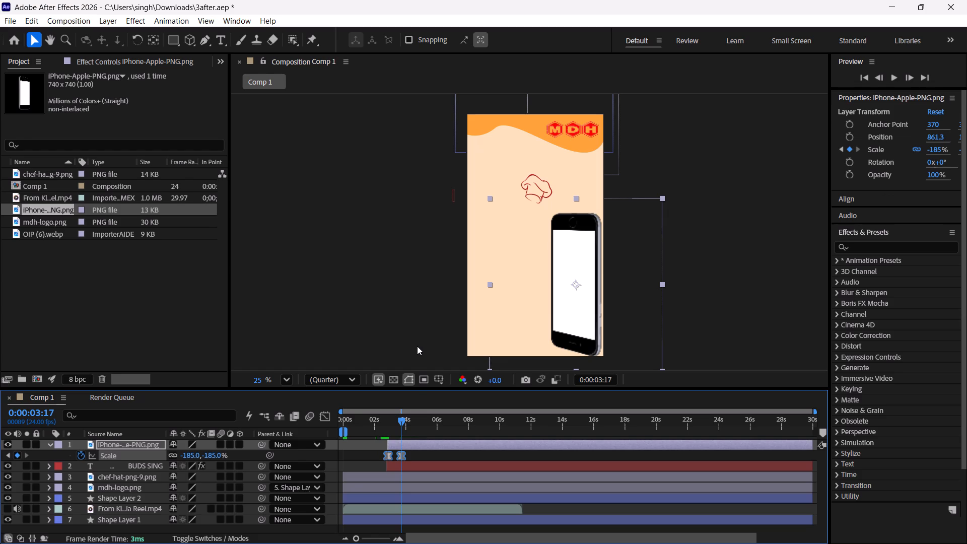
Preview the composition from 0:00:01:17 to check the phone's scale-up animation beside the slogan.
{"action": "left_click_drag", "start_coordinate": [403, 418], "coordinate": [384, 433]}
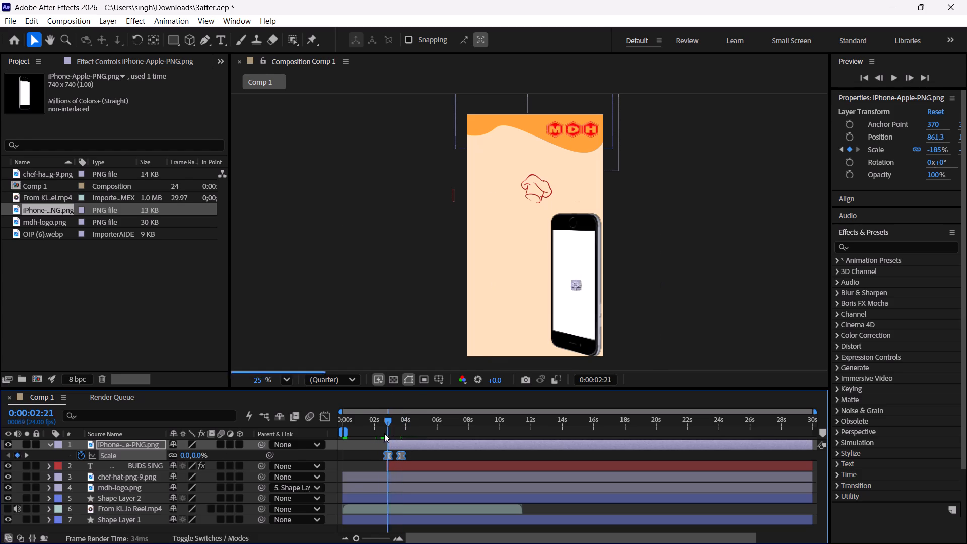
{"action": "left_click_drag", "start_coordinate": [384, 433], "coordinate": [372, 433]}
{"action": "key", "text": "space"}
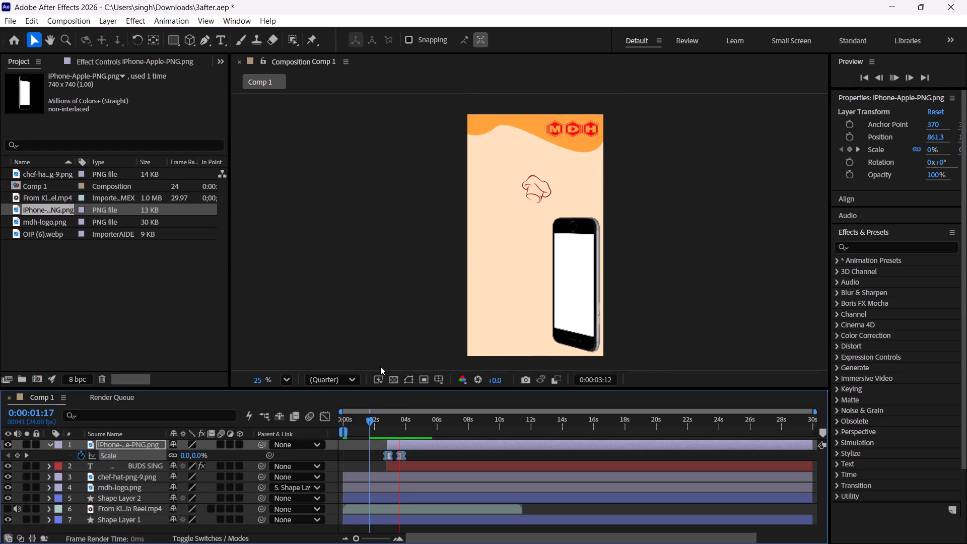
{"action": "key", "text": "space"}
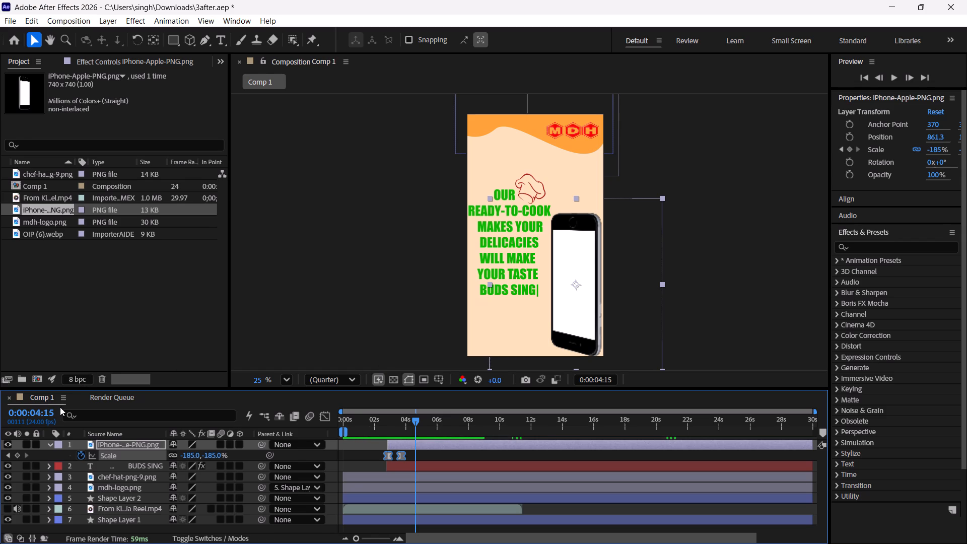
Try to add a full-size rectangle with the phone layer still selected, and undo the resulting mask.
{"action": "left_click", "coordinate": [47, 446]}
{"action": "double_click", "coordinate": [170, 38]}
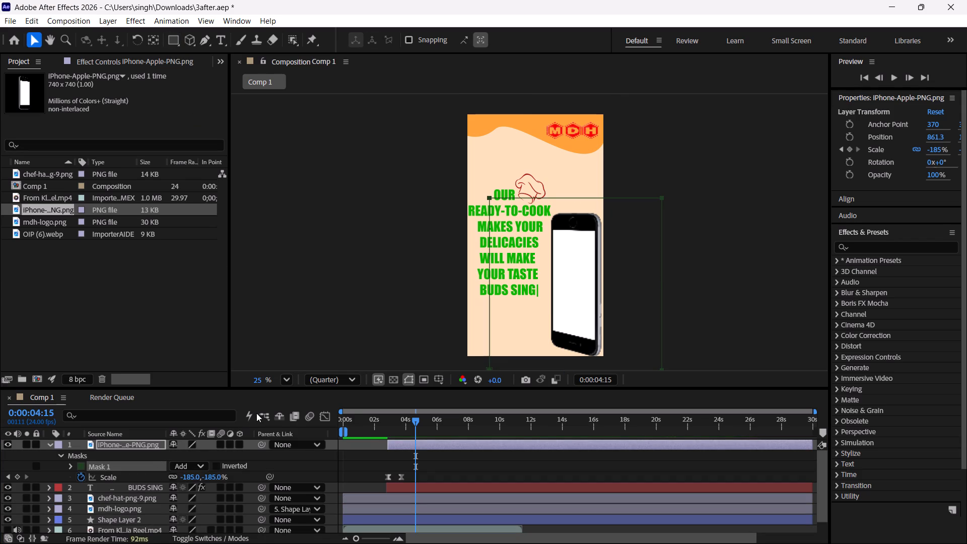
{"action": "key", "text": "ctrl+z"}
With no layer selected, create a new shape layer holding an orange rectangle that fills the whole composition.
{"action": "left_click", "coordinate": [48, 448]}
{"action": "left_click", "coordinate": [196, 527]}
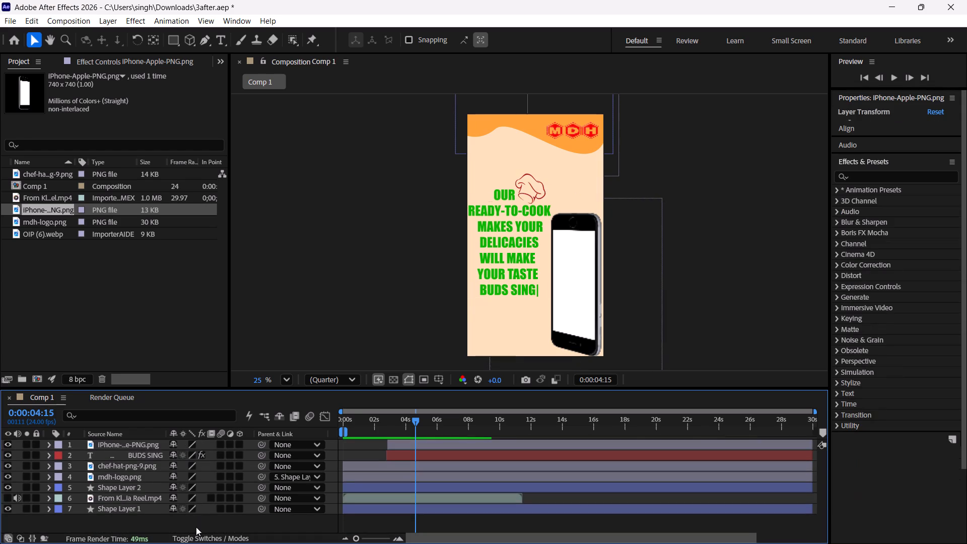
{"action": "double_click", "coordinate": [170, 38]}
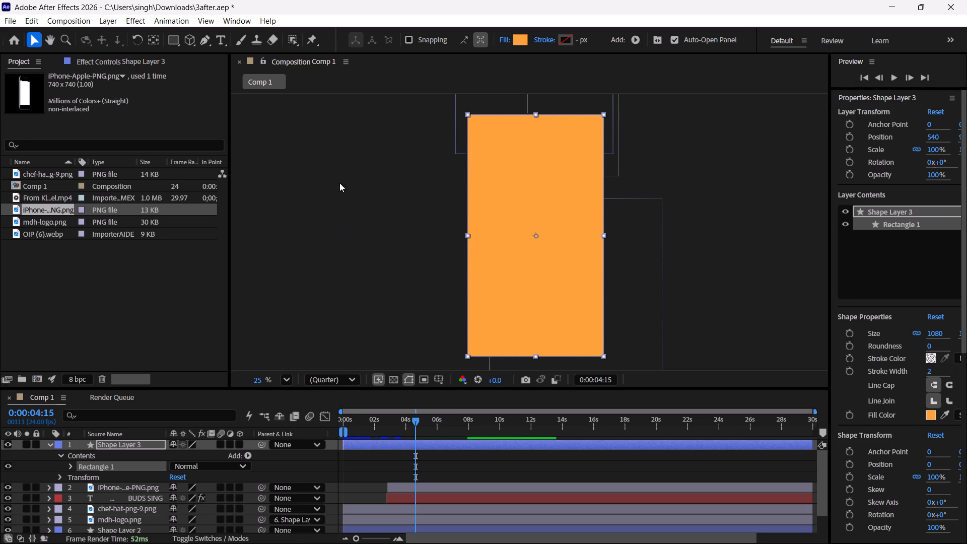
With the Pen tool, start a wavy path in the new shape layer, from outside the composition's left edge through a crest and trough across its lower part.
{"action": "left_click", "coordinate": [202, 40]}
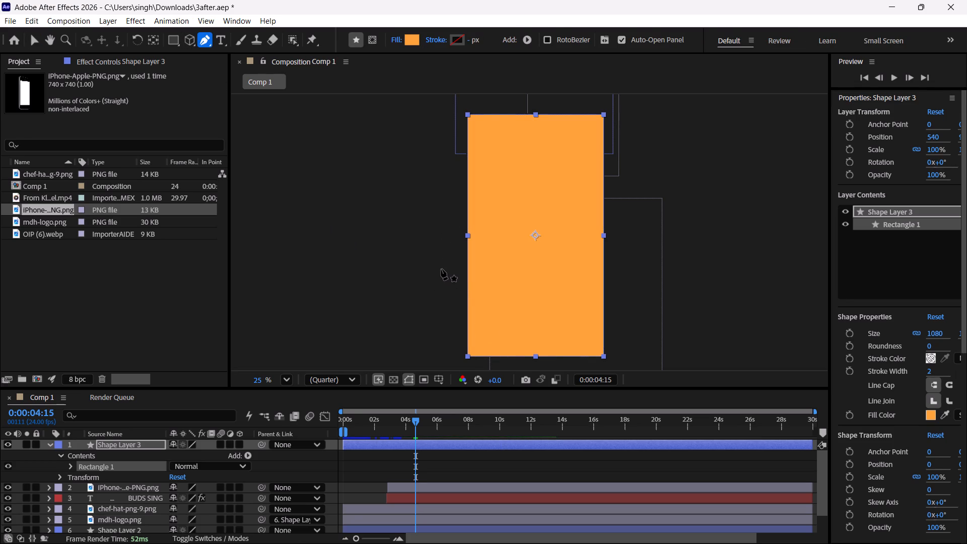
{"action": "left_click", "coordinate": [451, 335]}
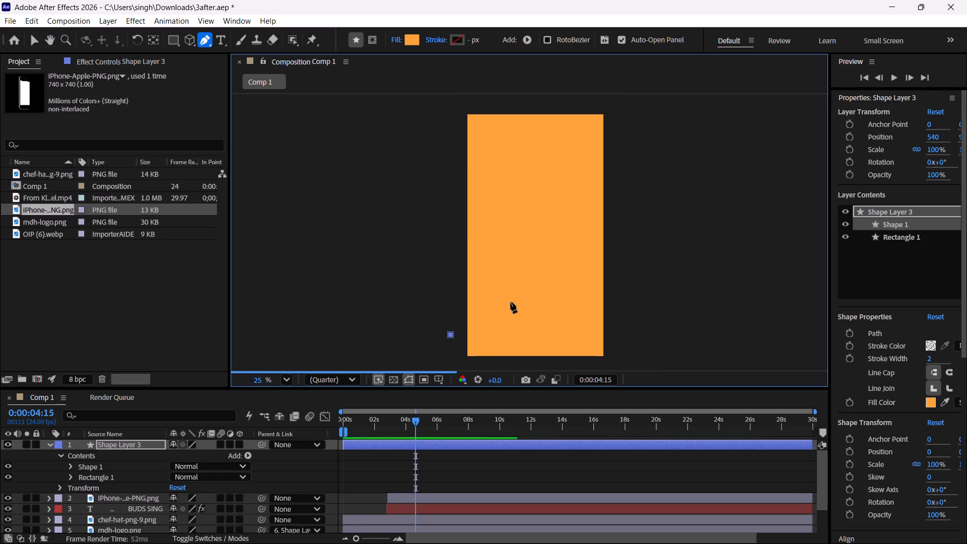
{"action": "left_click_drag", "start_coordinate": [509, 293], "coordinate": [526, 262]}
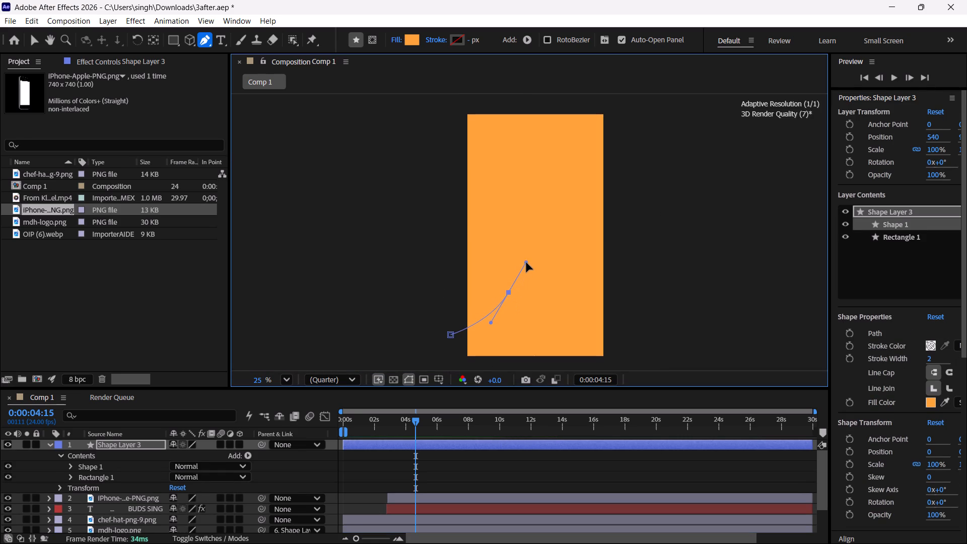
{"action": "left_click_drag", "start_coordinate": [566, 282], "coordinate": [565, 303]}
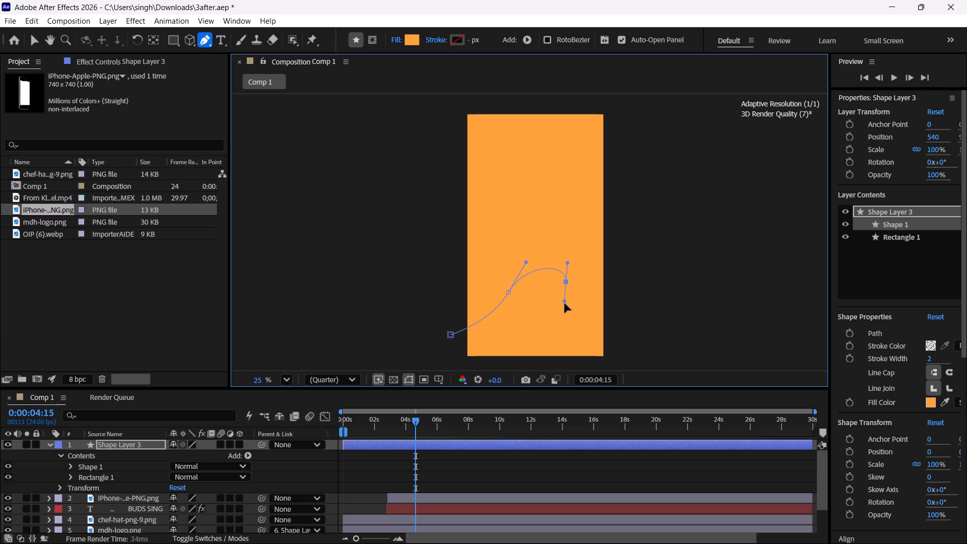
{"action": "left_click_drag", "start_coordinate": [565, 303], "coordinate": [562, 331]}
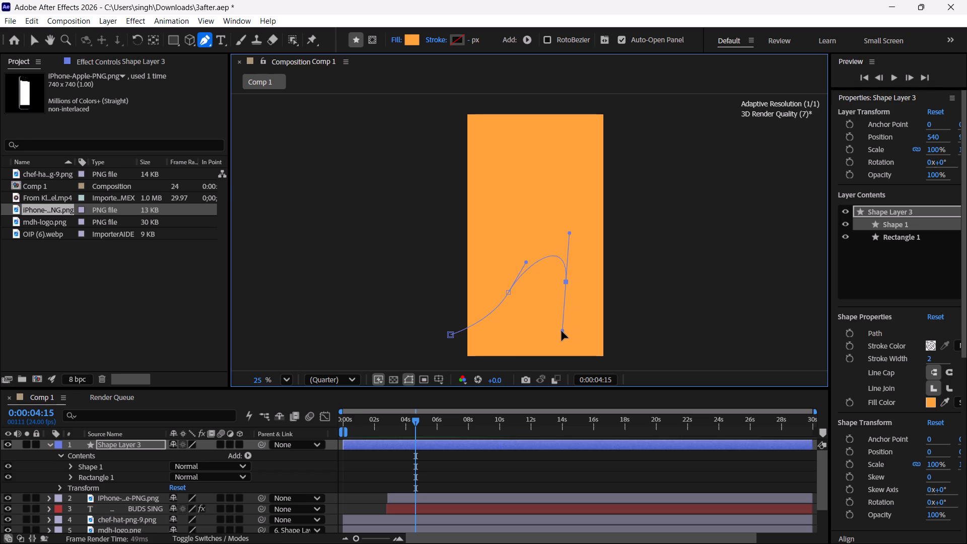
{"action": "left_click_drag", "start_coordinate": [562, 331], "coordinate": [546, 327]}
{"action": "left_click_drag", "start_coordinate": [567, 330], "coordinate": [581, 310]}
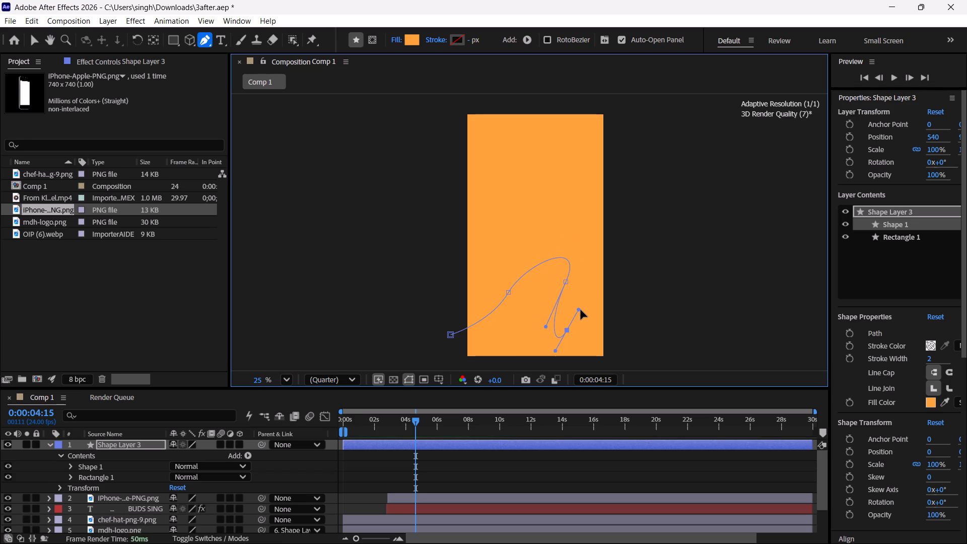
{"action": "left_click_drag", "start_coordinate": [581, 310], "coordinate": [585, 306]}
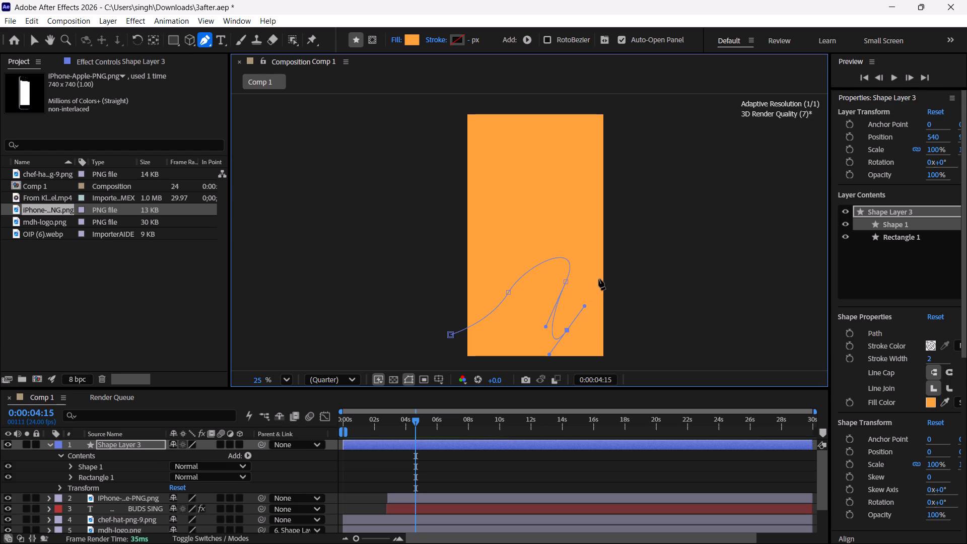
Extend the wavy path with a second crest just beyond the composition's right edge, adjusting its position and curve handles.
{"action": "left_click_drag", "start_coordinate": [599, 279], "coordinate": [612, 305]}
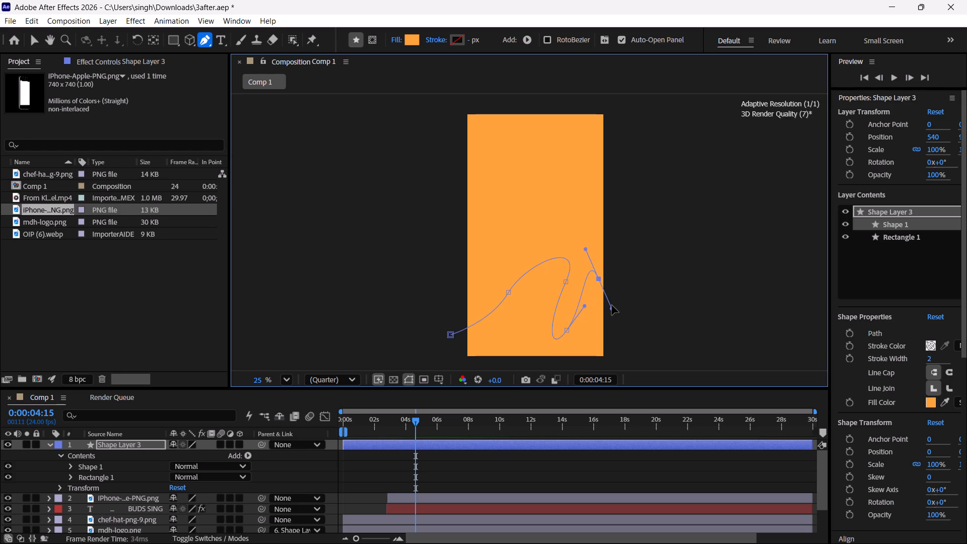
{"action": "left_click_drag", "start_coordinate": [612, 305], "coordinate": [606, 327]}
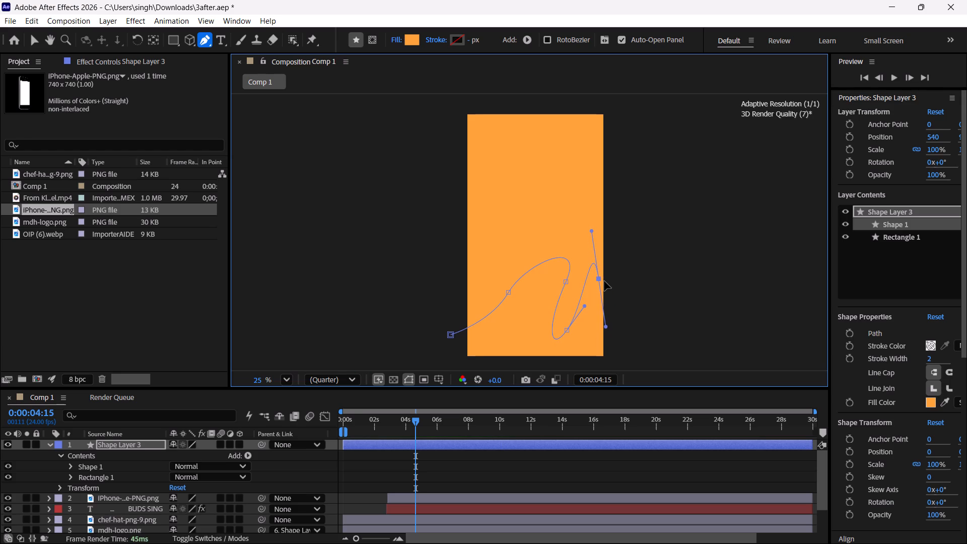
{"action": "left_click_drag", "start_coordinate": [599, 278], "coordinate": [600, 278]}
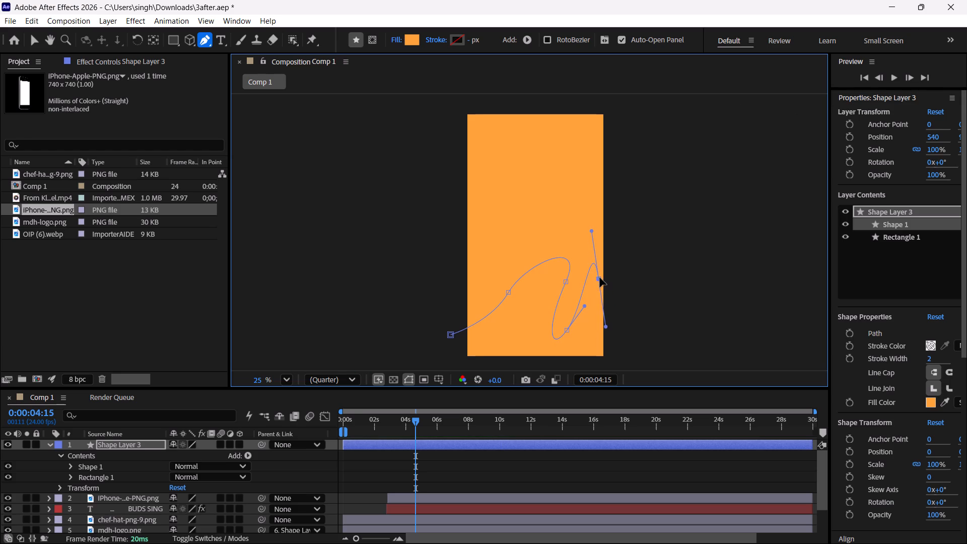
{"action": "left_click_drag", "start_coordinate": [600, 278], "coordinate": [609, 292]}
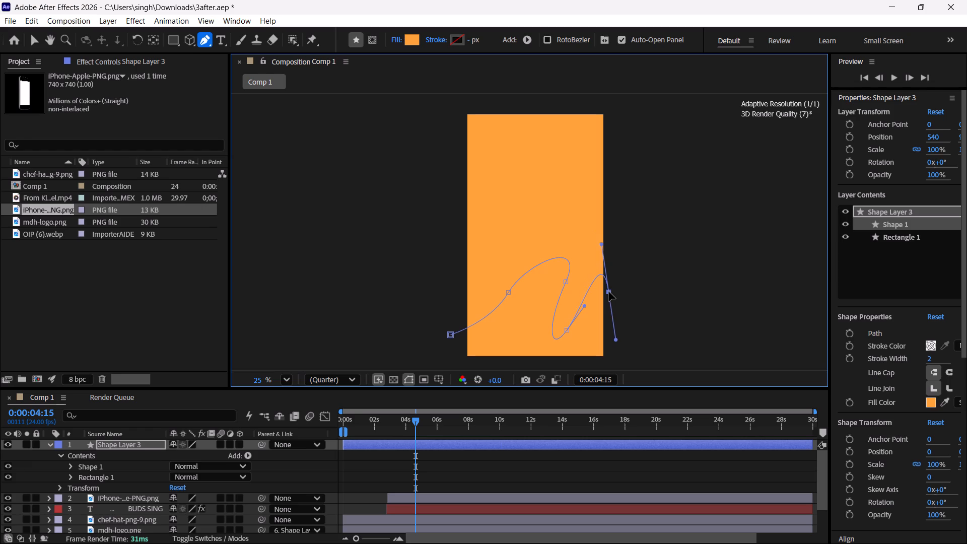
{"action": "left_click_drag", "start_coordinate": [609, 292], "coordinate": [611, 296]}
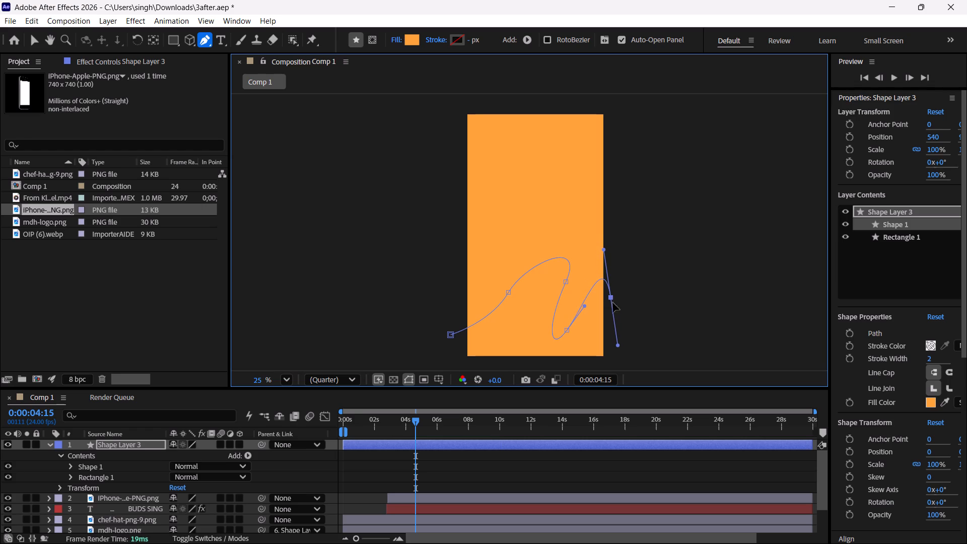
{"action": "left_click_drag", "start_coordinate": [618, 345], "coordinate": [603, 342]}
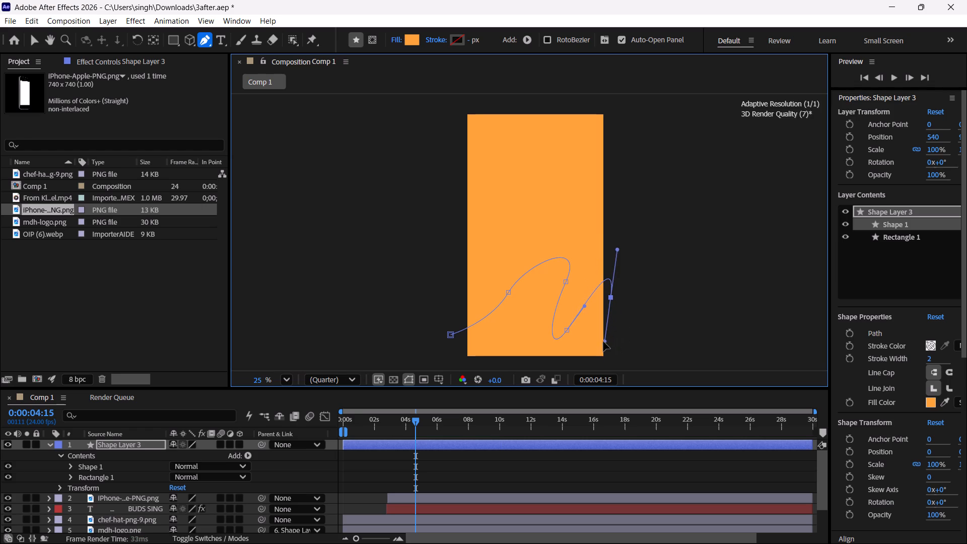
{"action": "left_click_drag", "start_coordinate": [603, 342], "coordinate": [595, 361]}
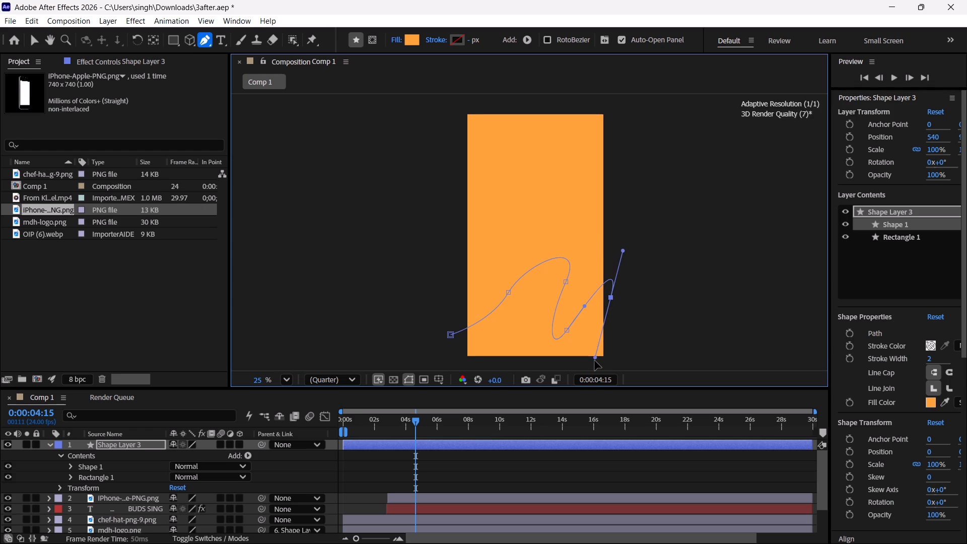
{"action": "left_click_drag", "start_coordinate": [595, 361], "coordinate": [595, 361]}
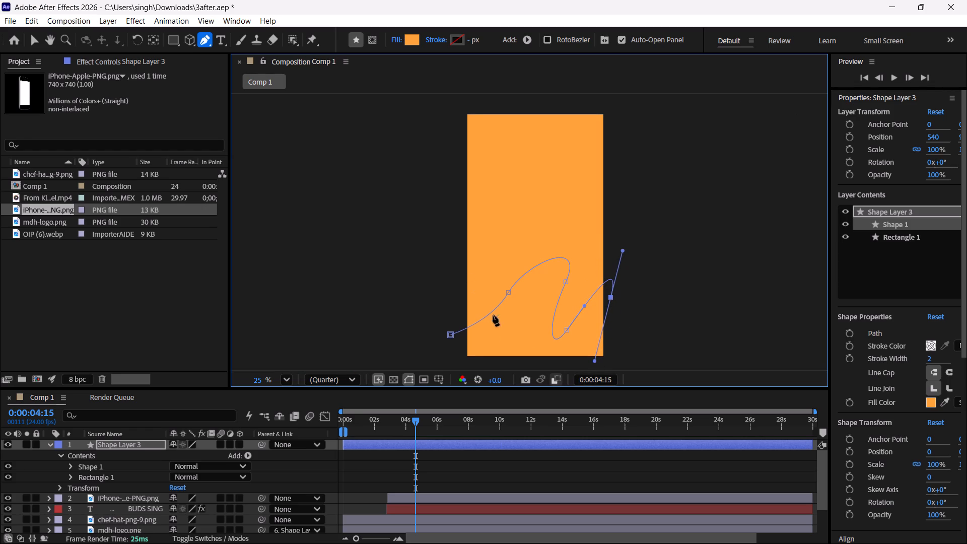
Continue the path with points outside the composition's lower corners and close it at the starting point.
{"action": "left_click", "coordinate": [623, 337]}
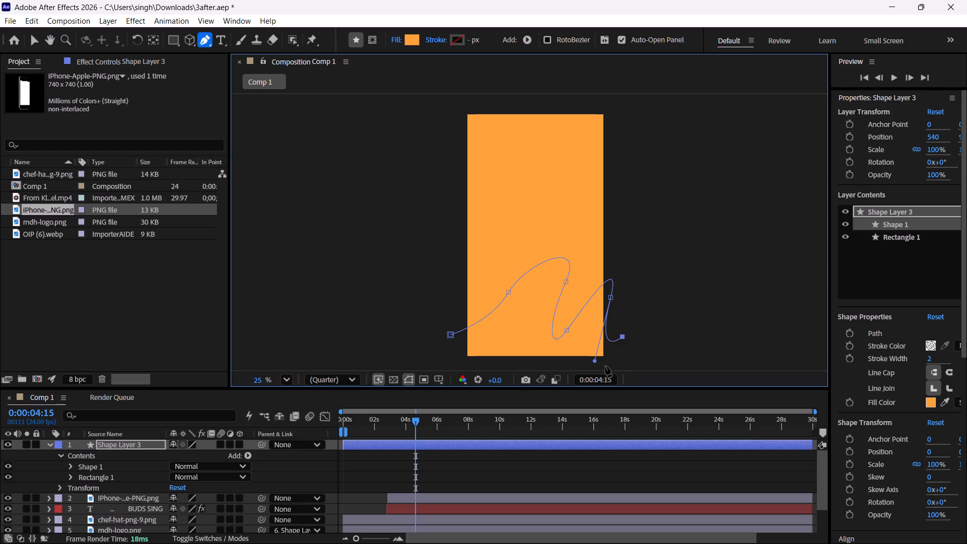
{"action": "left_click", "coordinate": [605, 366]}
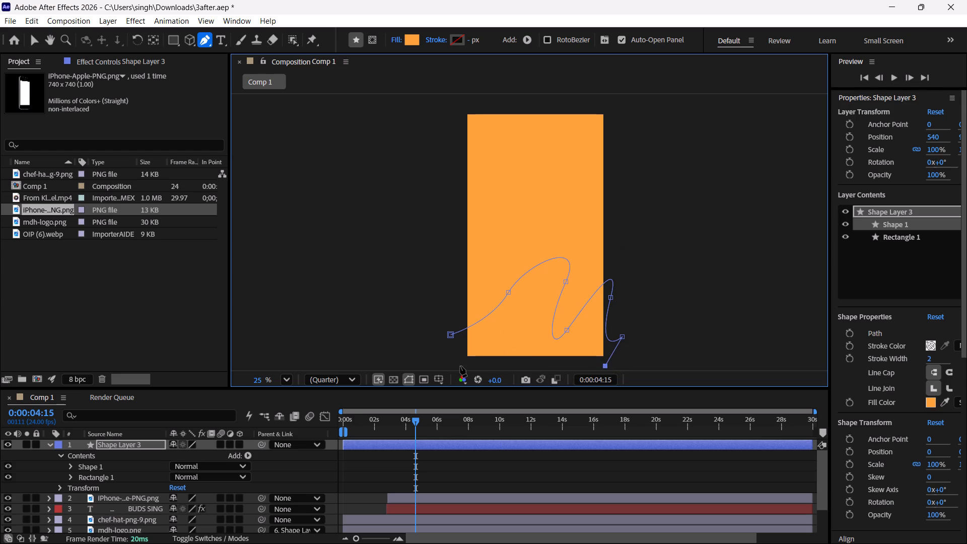
{"action": "left_click", "coordinate": [460, 366]}
{"action": "left_click", "coordinate": [450, 337]}
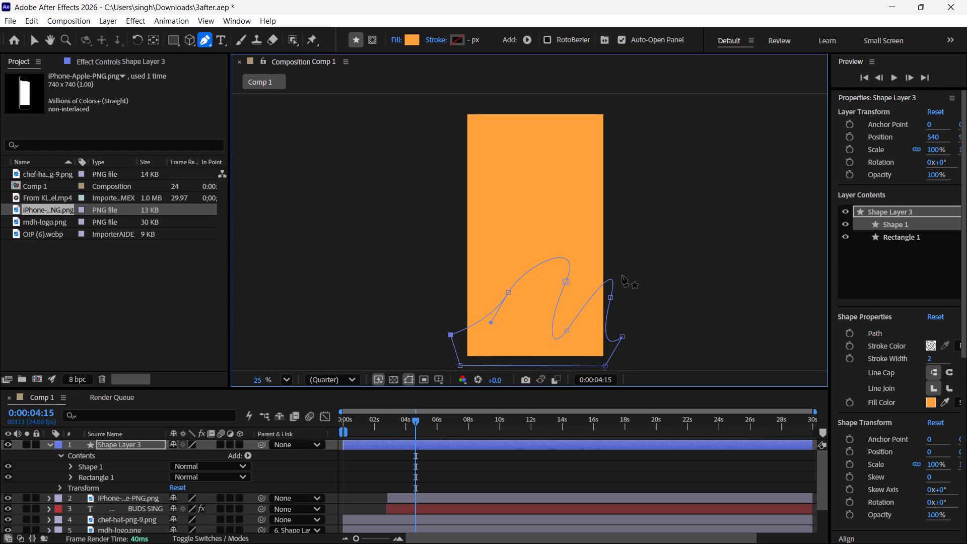
Change the closed wave shape's fill colour from orange to a strong, saturated red.
{"action": "left_click", "coordinate": [418, 41]}
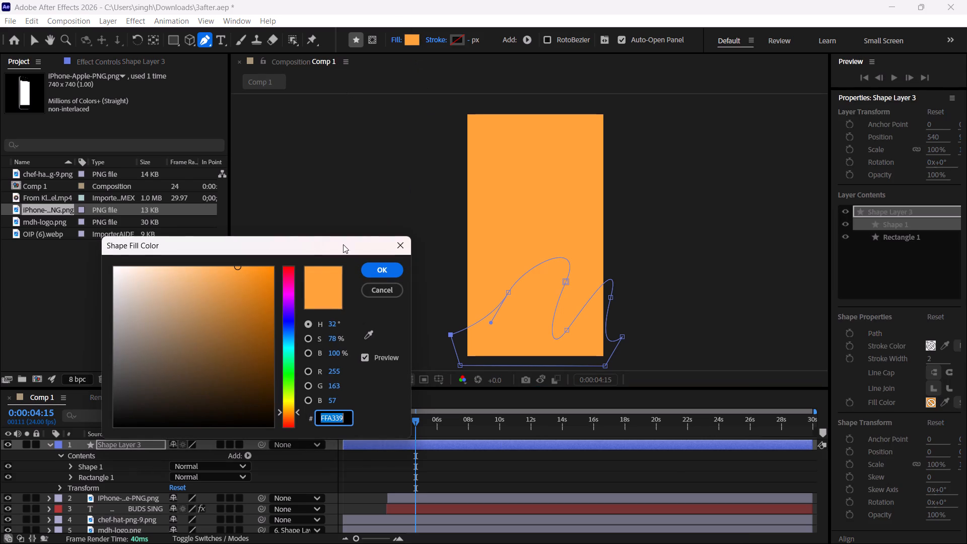
{"action": "left_click_drag", "start_coordinate": [293, 299], "coordinate": [292, 274]}
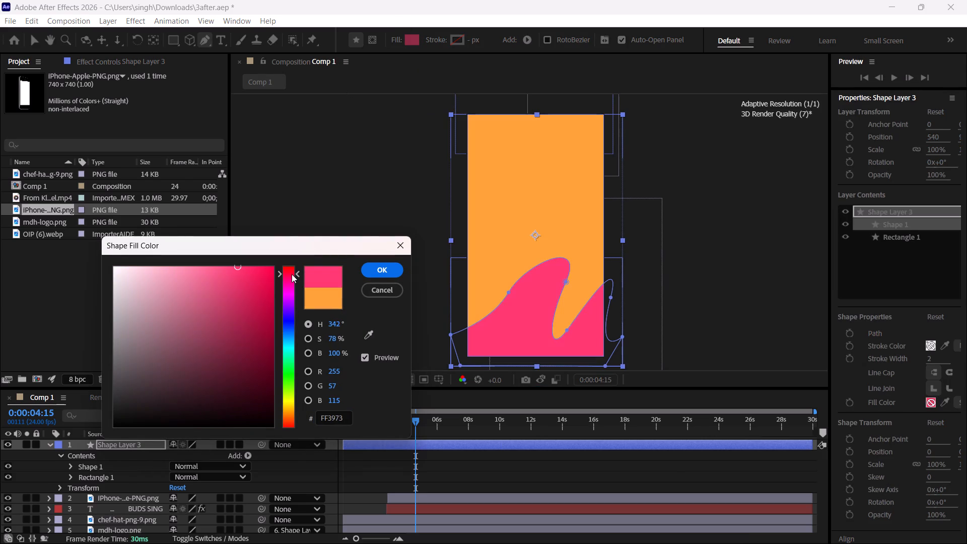
{"action": "left_click_drag", "start_coordinate": [292, 274], "coordinate": [296, 253]}
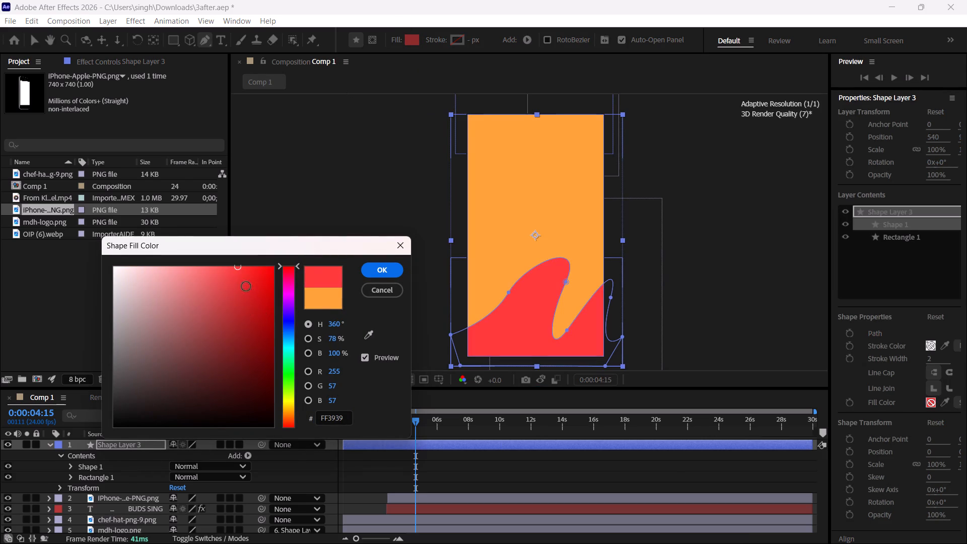
{"action": "left_click_drag", "start_coordinate": [245, 283], "coordinate": [269, 283]}
{"action": "left_click", "coordinate": [376, 271]}
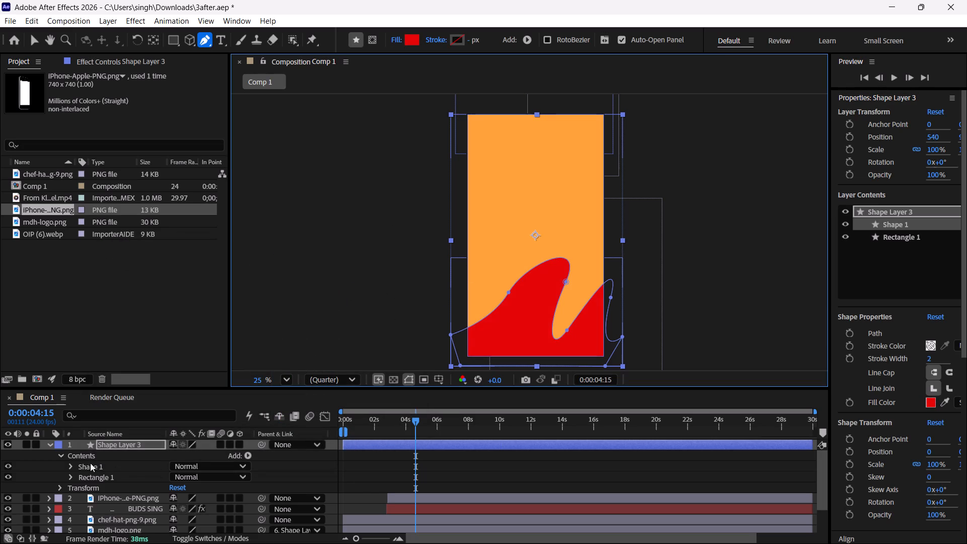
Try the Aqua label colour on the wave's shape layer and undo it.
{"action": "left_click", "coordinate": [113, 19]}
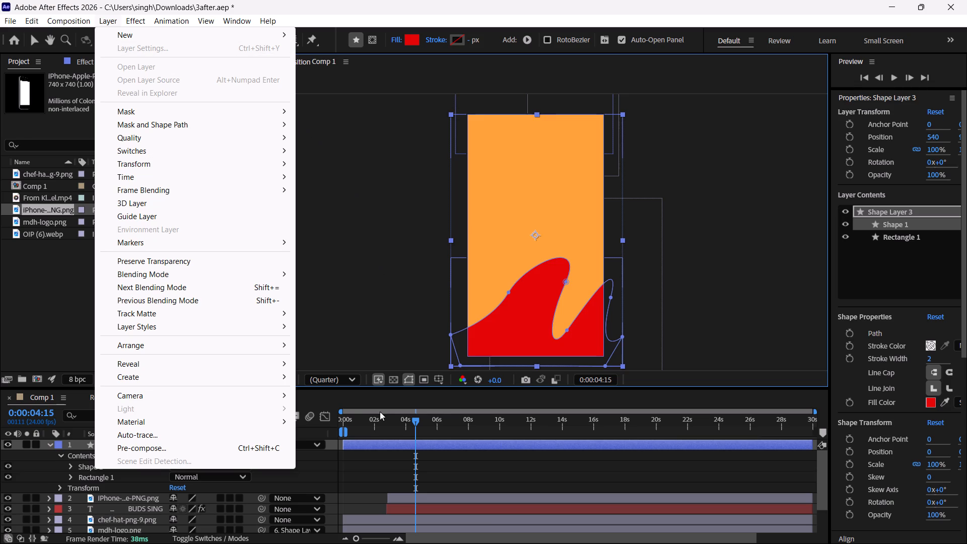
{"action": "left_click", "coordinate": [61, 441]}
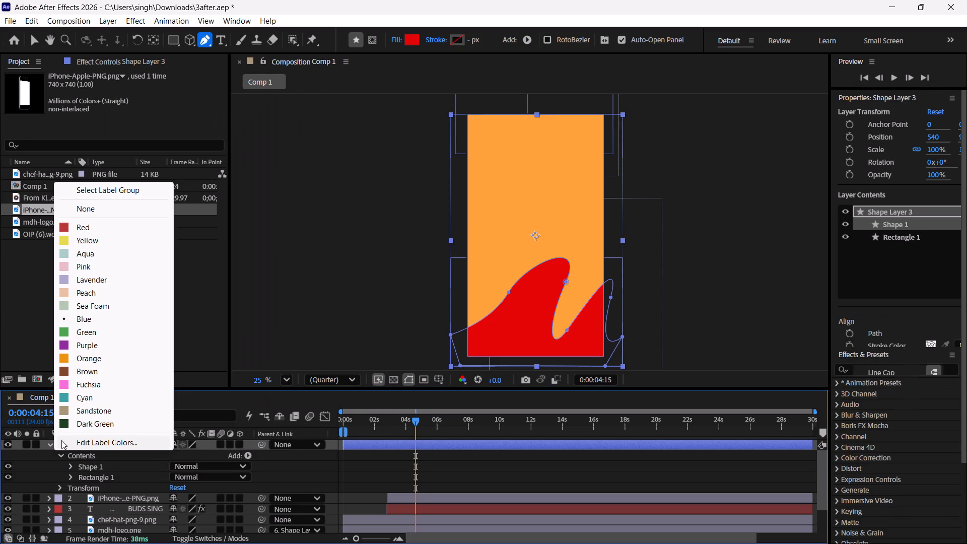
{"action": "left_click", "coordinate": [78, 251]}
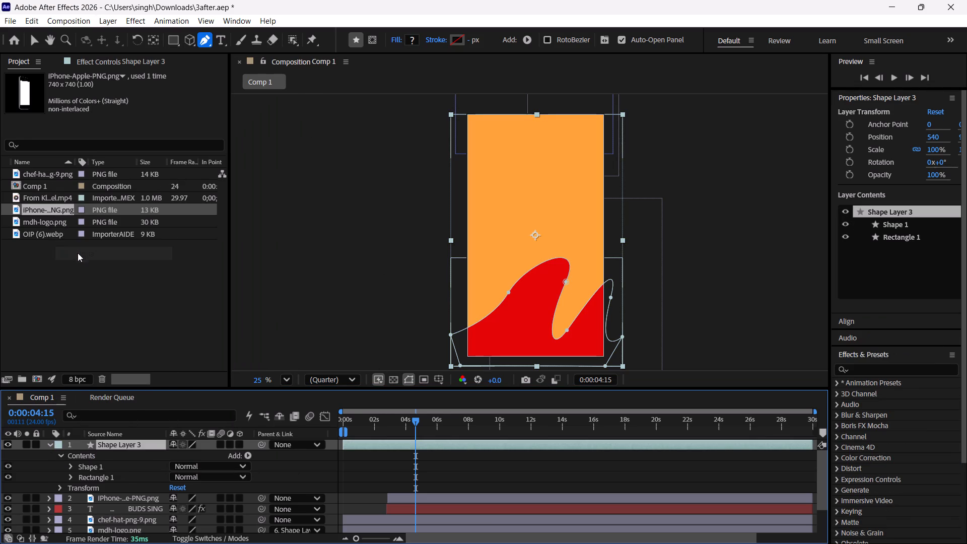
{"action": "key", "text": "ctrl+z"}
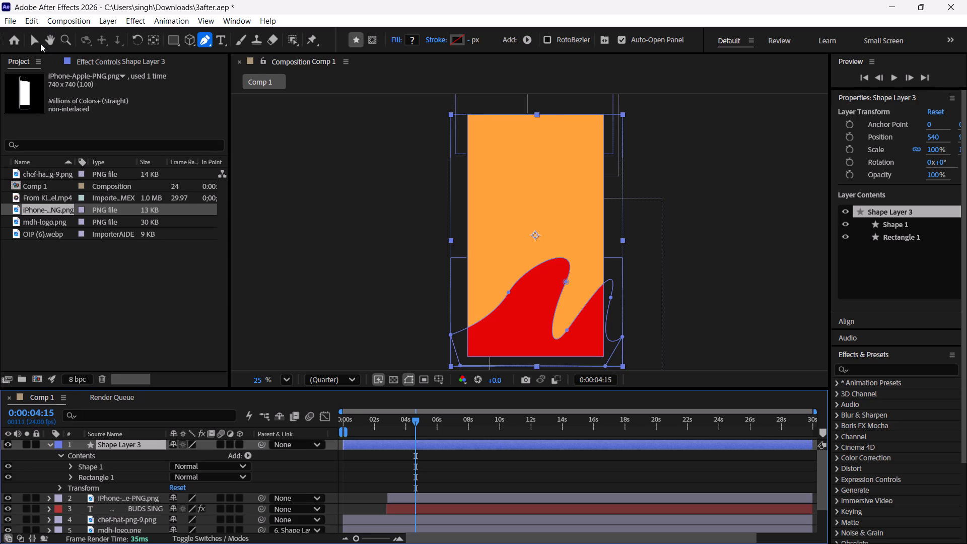
From the Home screen, save the project's changes and reopen the 3after project from the Downloads folder.
{"action": "left_click", "coordinate": [16, 43]}
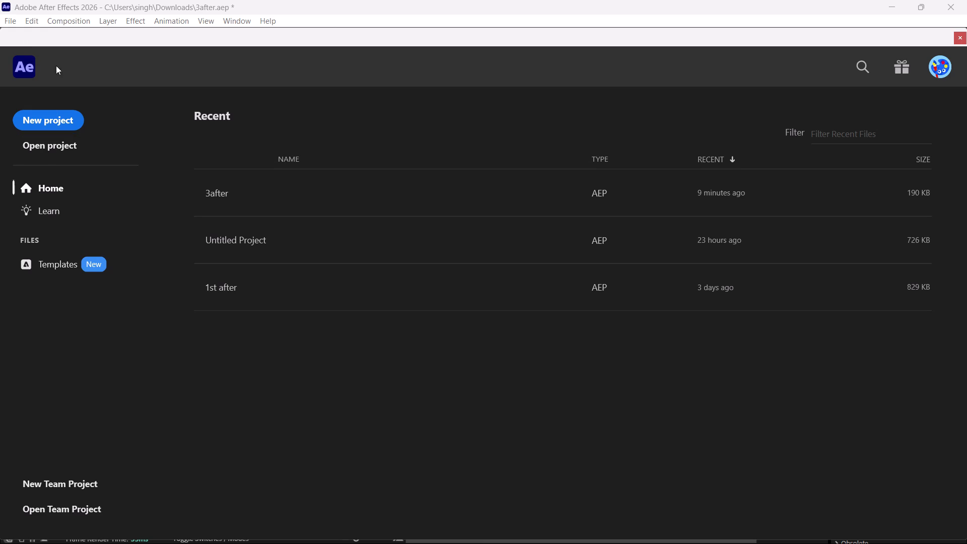
{"action": "left_click", "coordinate": [43, 147]}
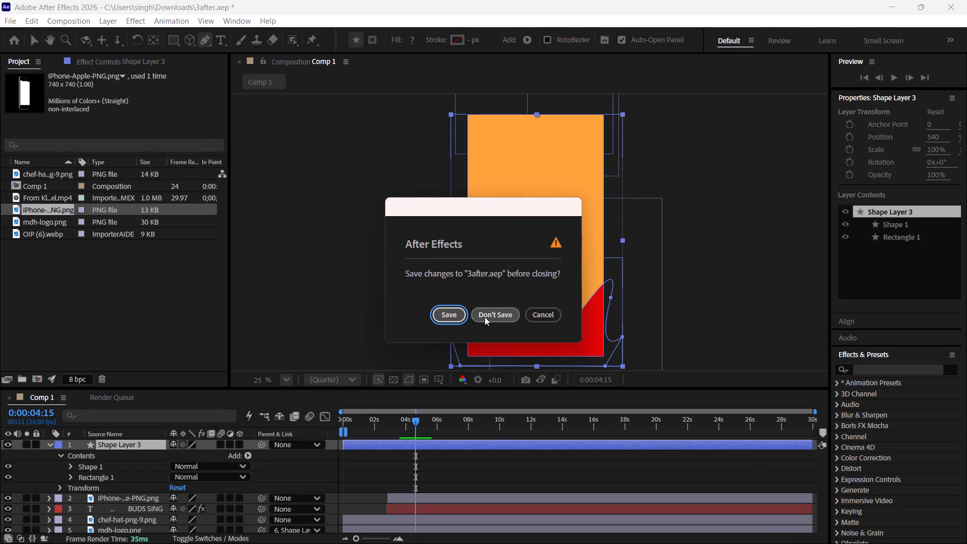
{"action": "left_click", "coordinate": [446, 315]}
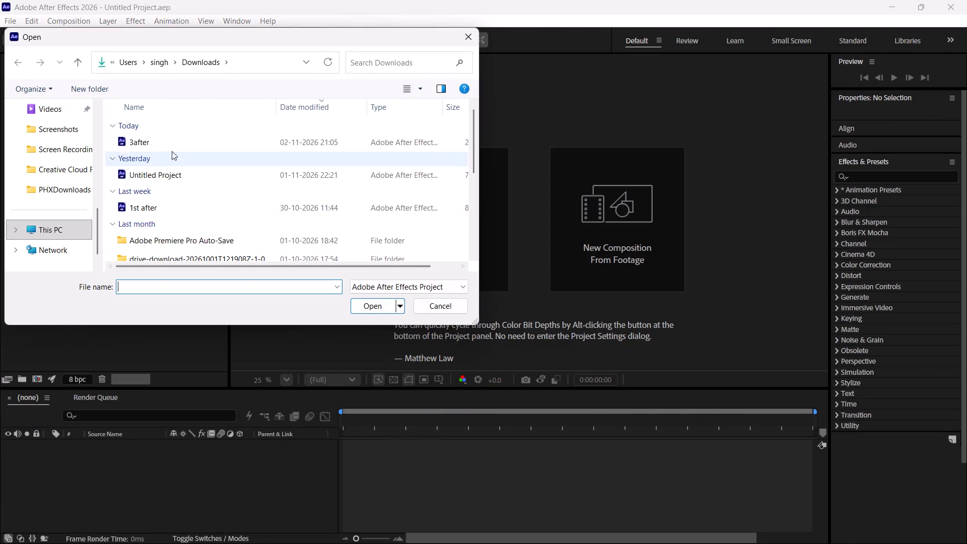
{"action": "left_click", "coordinate": [175, 147]}
{"action": "left_click", "coordinate": [371, 309]}
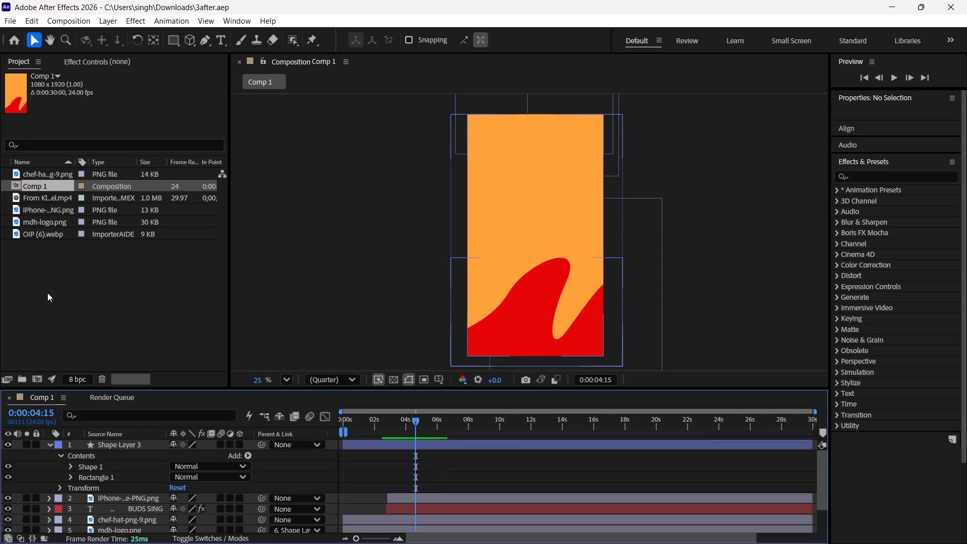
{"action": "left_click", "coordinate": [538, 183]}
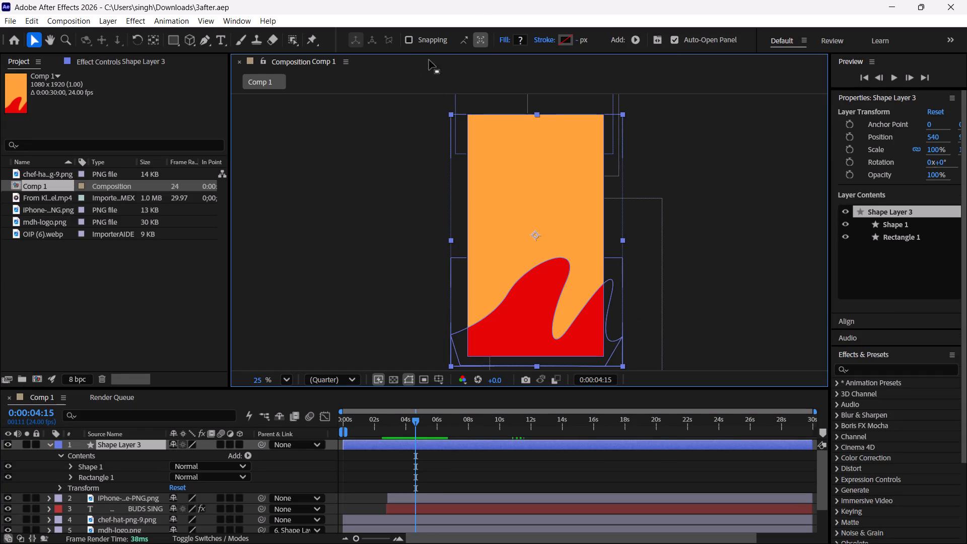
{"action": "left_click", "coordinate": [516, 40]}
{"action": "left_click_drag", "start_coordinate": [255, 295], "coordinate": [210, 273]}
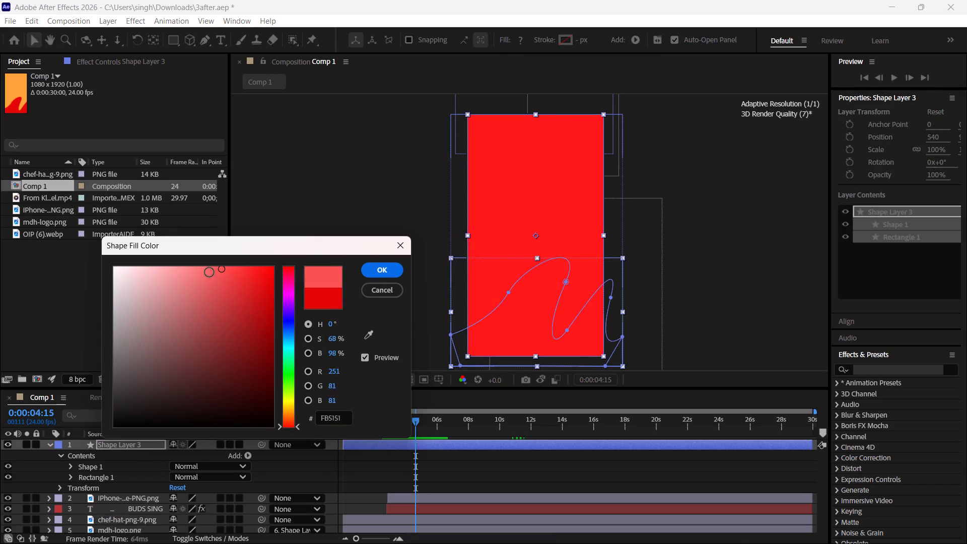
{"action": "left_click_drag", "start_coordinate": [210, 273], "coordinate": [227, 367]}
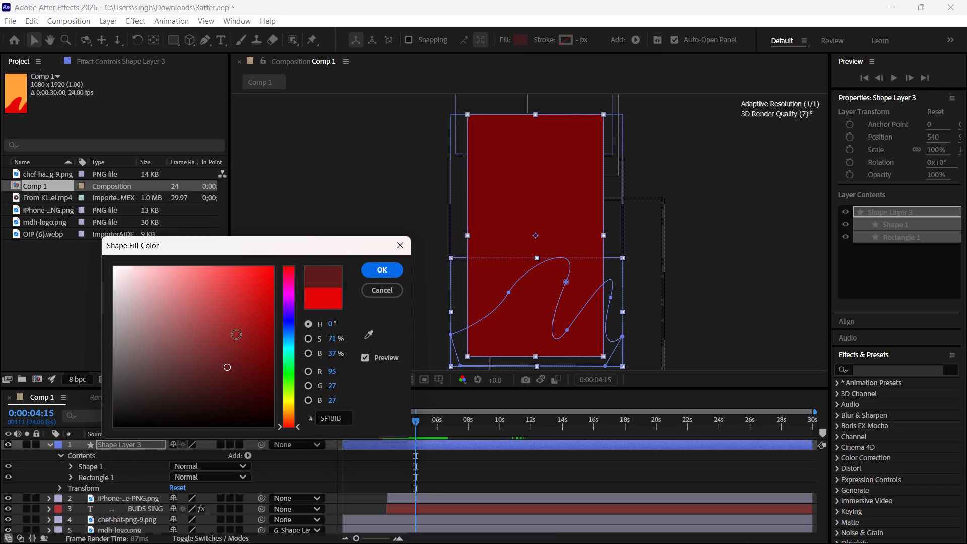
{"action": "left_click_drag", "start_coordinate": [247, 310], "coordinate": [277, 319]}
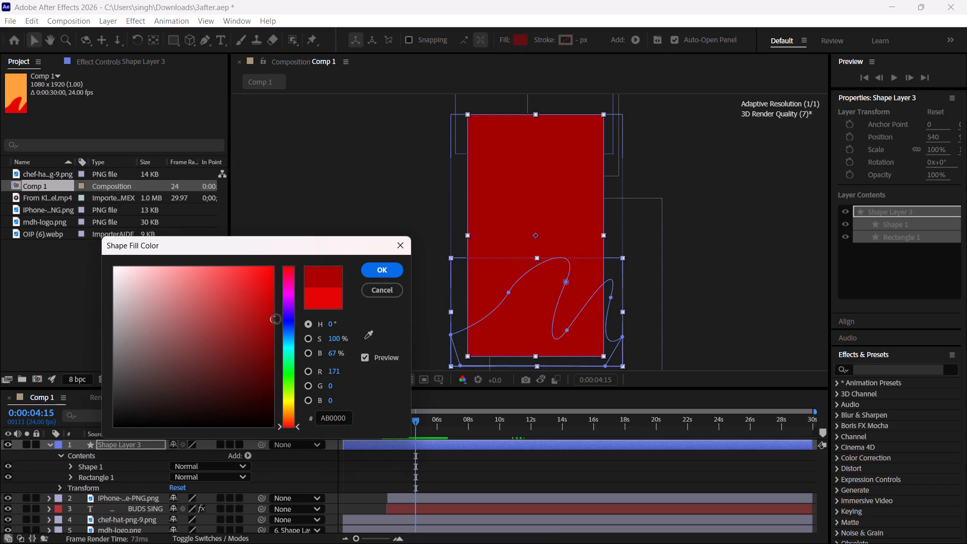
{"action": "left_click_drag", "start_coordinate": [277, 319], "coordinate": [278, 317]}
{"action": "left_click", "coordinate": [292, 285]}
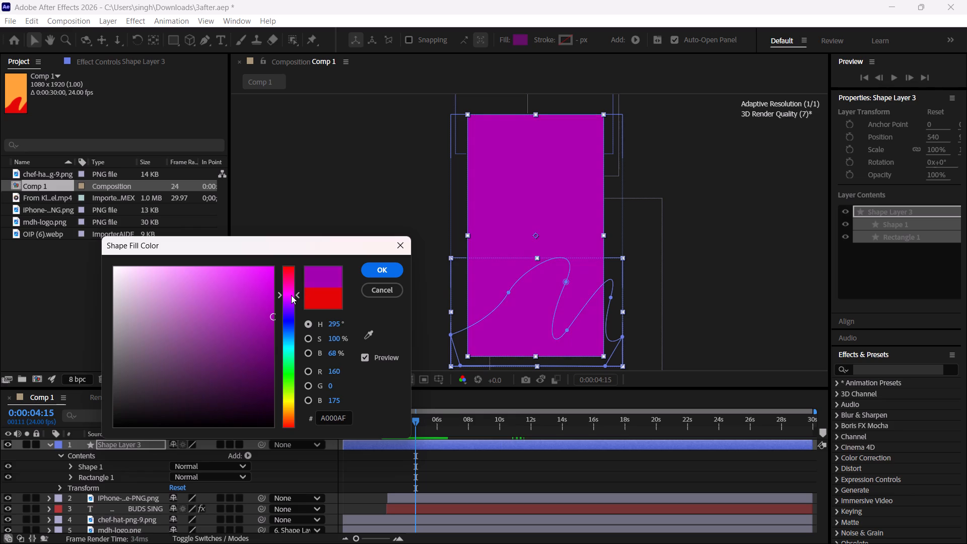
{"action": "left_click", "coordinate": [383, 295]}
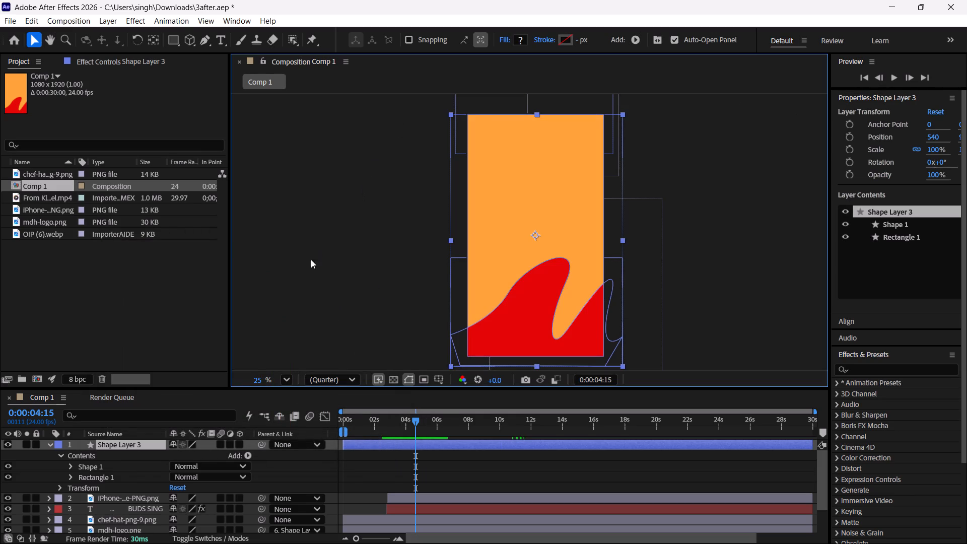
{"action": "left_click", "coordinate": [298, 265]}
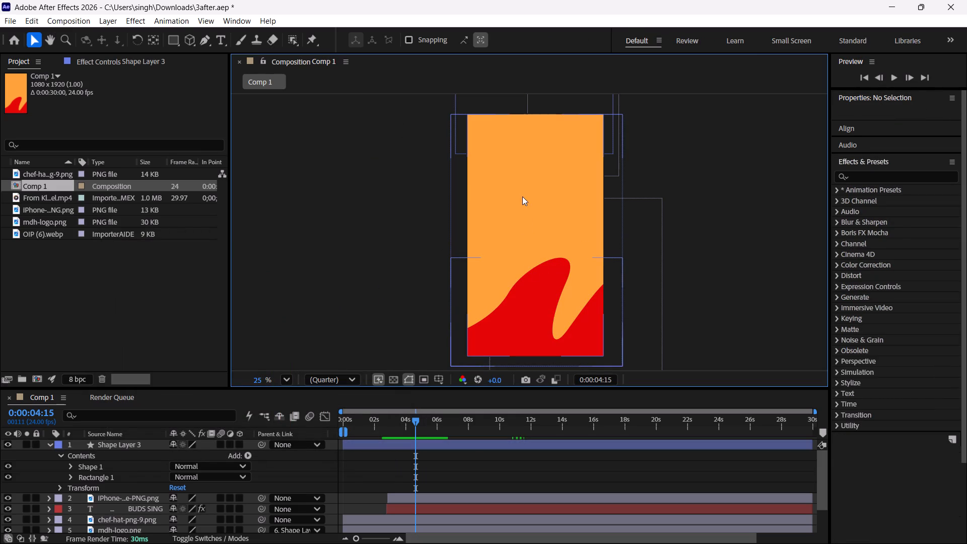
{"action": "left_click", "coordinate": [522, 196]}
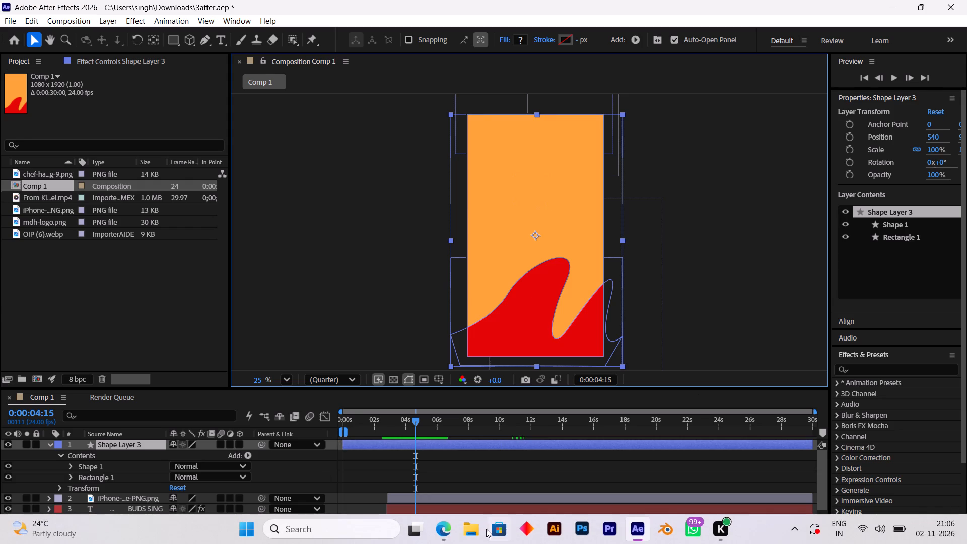
In File Explorer, open the class 03 video from the PHXDownloads folder on the C: drive.
{"action": "left_click", "coordinate": [462, 523]}
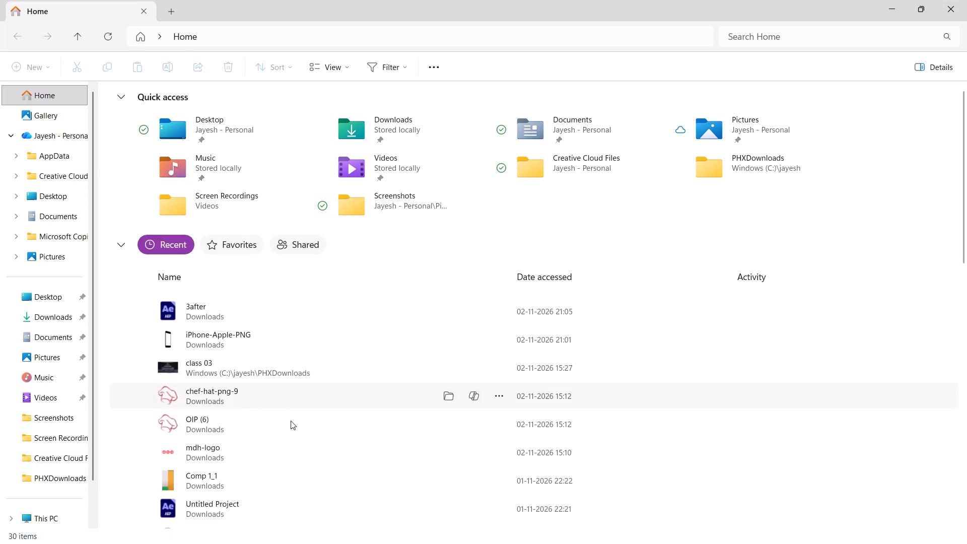
{"action": "scroll", "coordinate": [47, 459], "scroll_direction": "down", "scroll_amount": 4}
{"action": "left_click", "coordinate": [46, 469]}
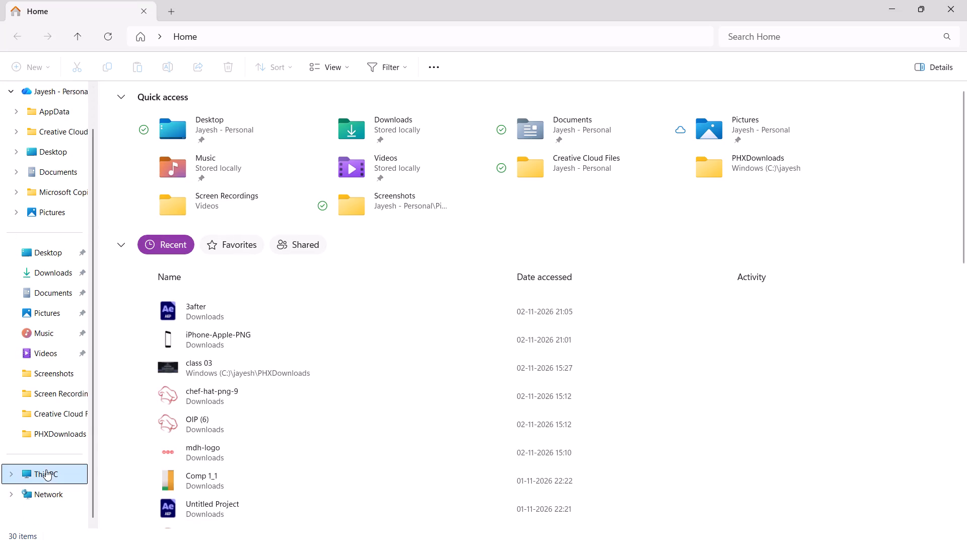
{"action": "double_click", "coordinate": [196, 126]}
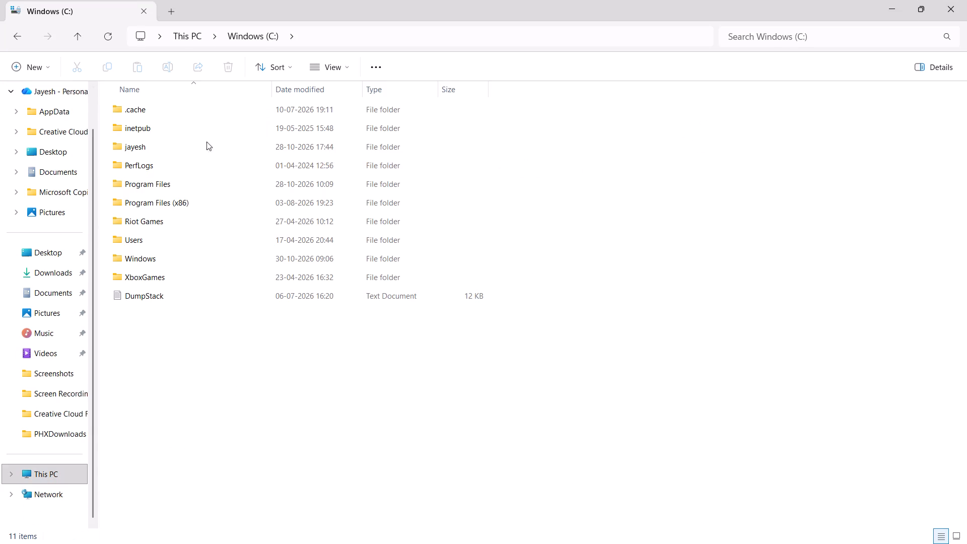
{"action": "double_click", "coordinate": [163, 141]}
{"action": "left_click", "coordinate": [199, 95]}
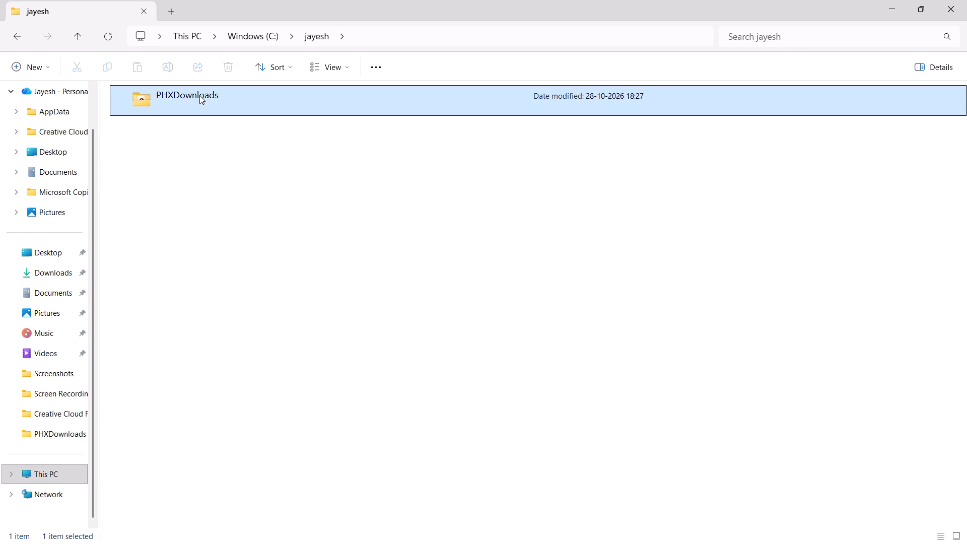
{"action": "left_click", "coordinate": [199, 95]}
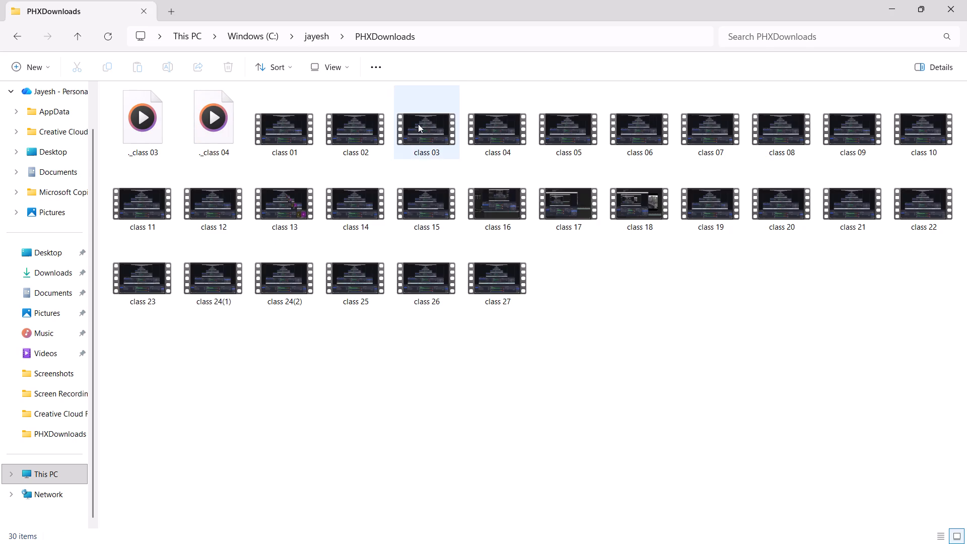
{"action": "double_click", "coordinate": [418, 124]}
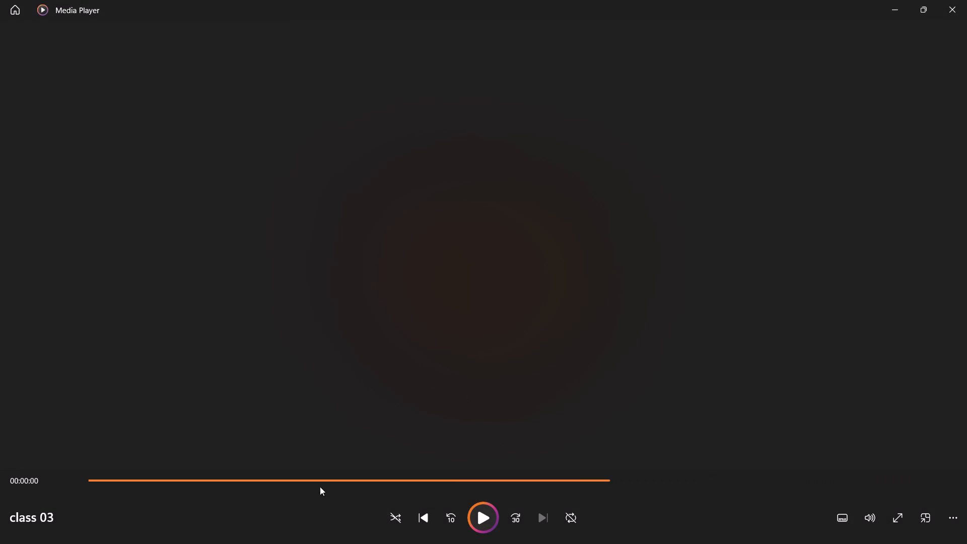
Skim the class 03 lesson up to the part placing the red-and-white Comp 2 over the phone, and pause playback.
{"action": "left_click_drag", "start_coordinate": [185, 480], "coordinate": [200, 482]}
{"action": "left_click_drag", "start_coordinate": [203, 482], "coordinate": [213, 482]}
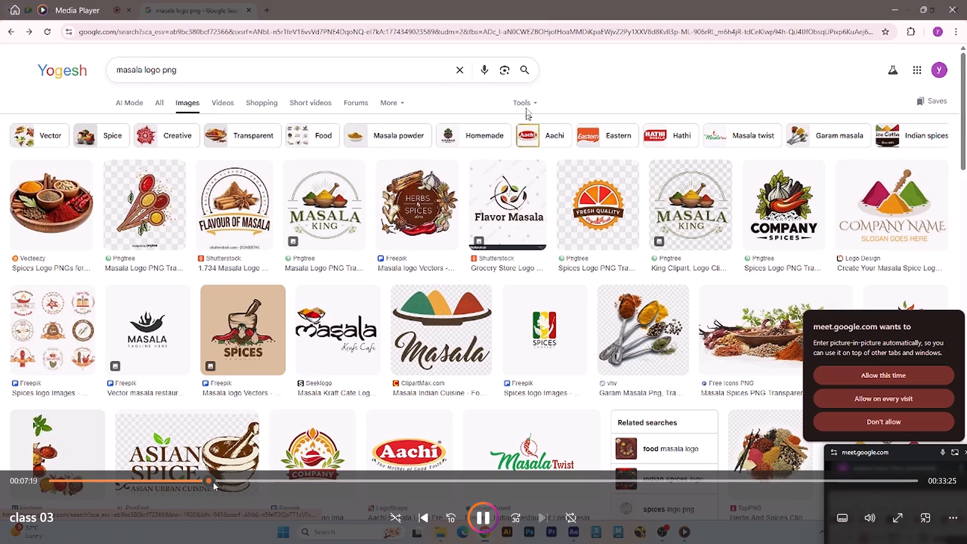
{"action": "left_click_drag", "start_coordinate": [213, 482], "coordinate": [248, 478]}
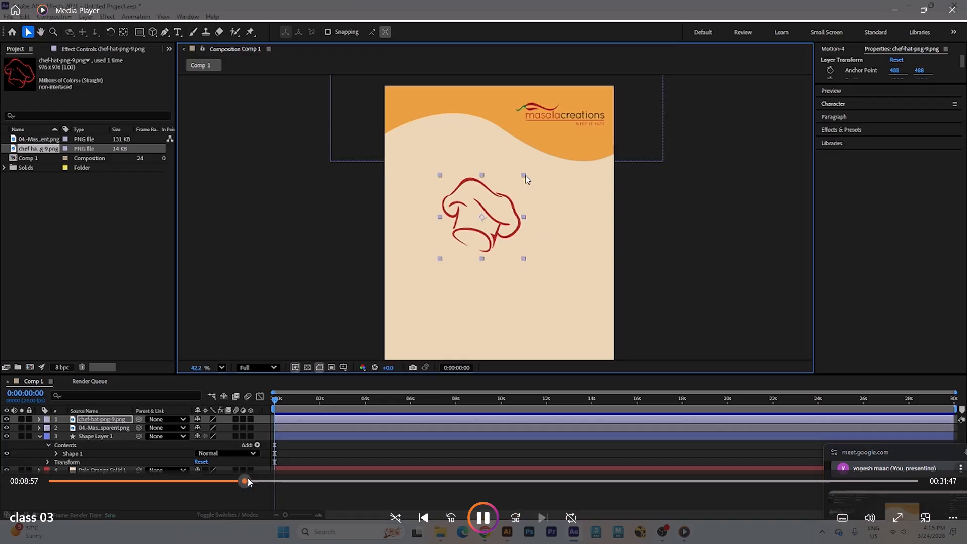
{"action": "left_click_drag", "start_coordinate": [248, 478], "coordinate": [297, 469]}
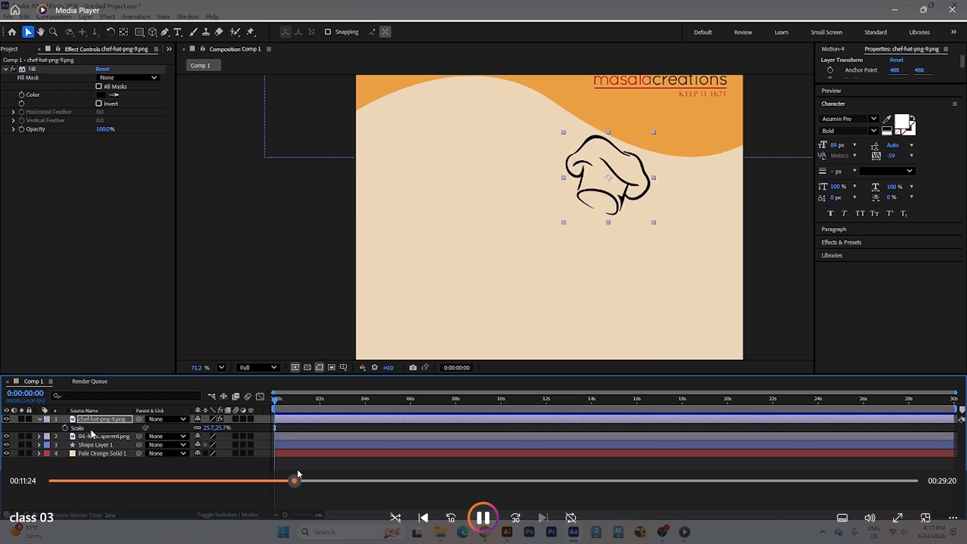
{"action": "left_click_drag", "start_coordinate": [297, 469], "coordinate": [355, 462]}
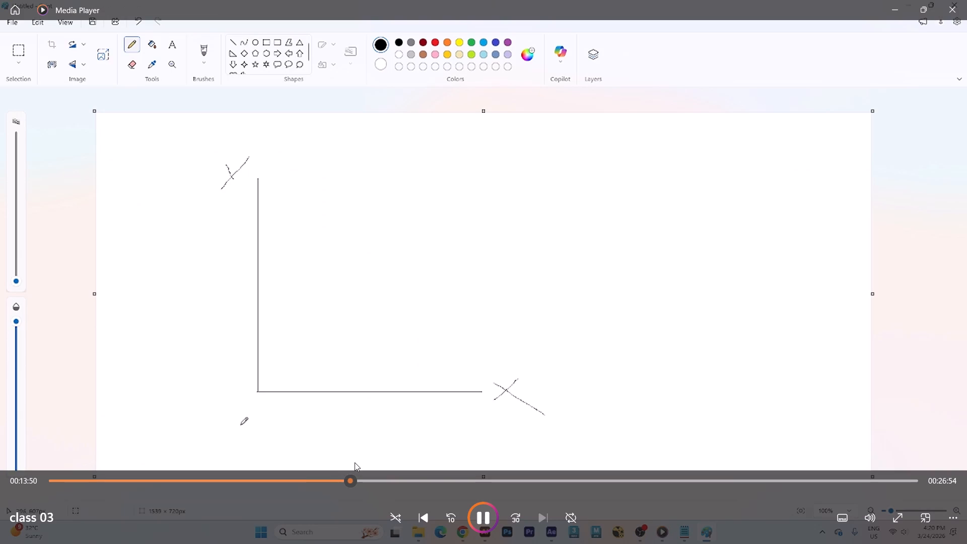
{"action": "left_click_drag", "start_coordinate": [355, 462], "coordinate": [411, 459]}
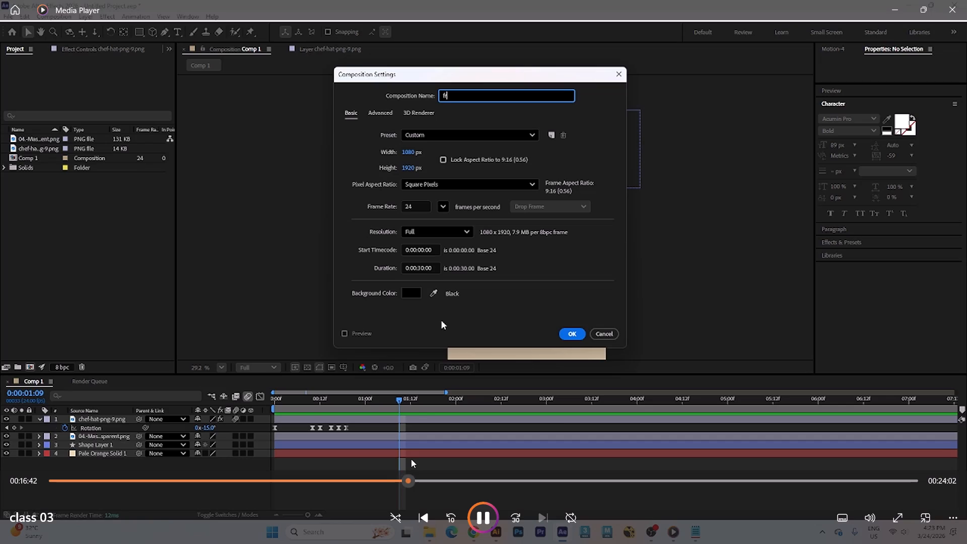
{"action": "left_click_drag", "start_coordinate": [411, 459], "coordinate": [434, 454]}
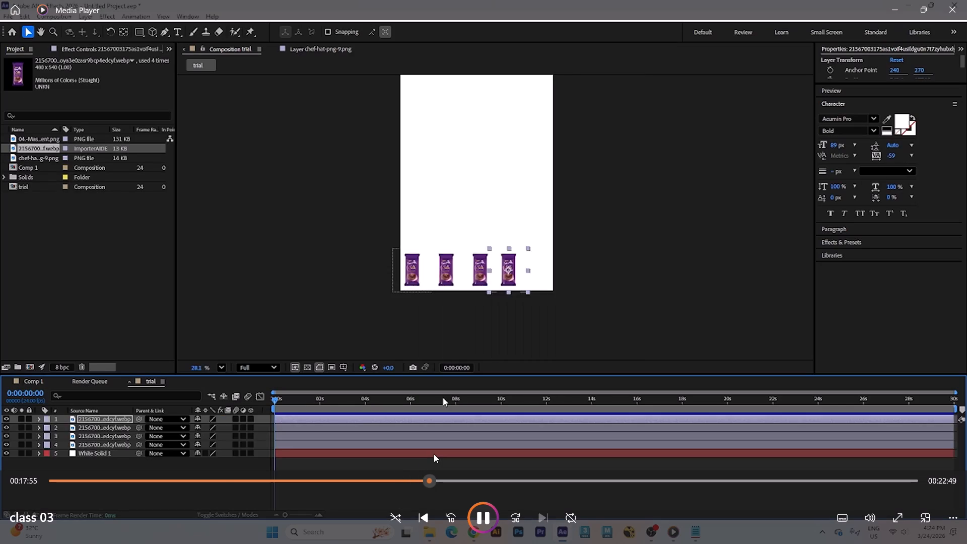
{"action": "left_click_drag", "start_coordinate": [434, 454], "coordinate": [491, 455]}
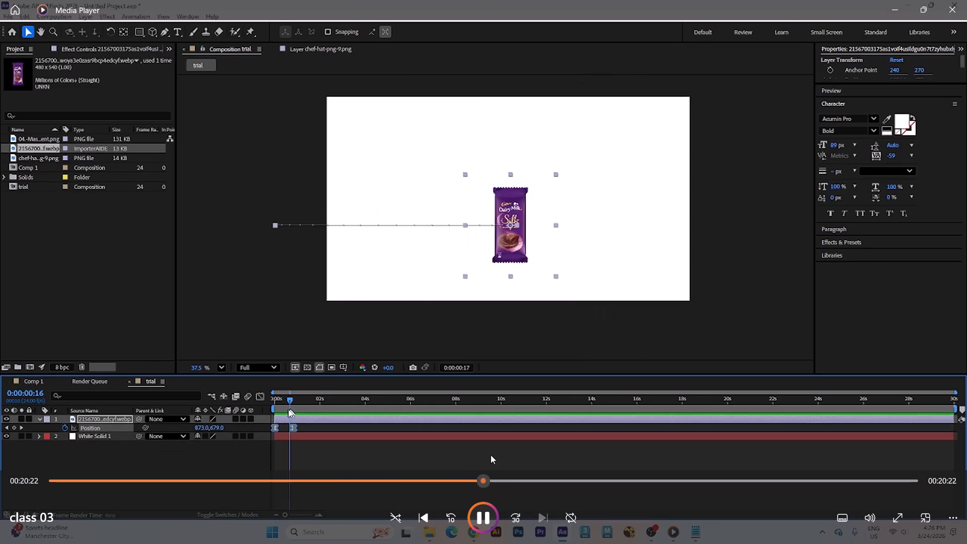
{"action": "left_click_drag", "start_coordinate": [491, 455], "coordinate": [536, 451]}
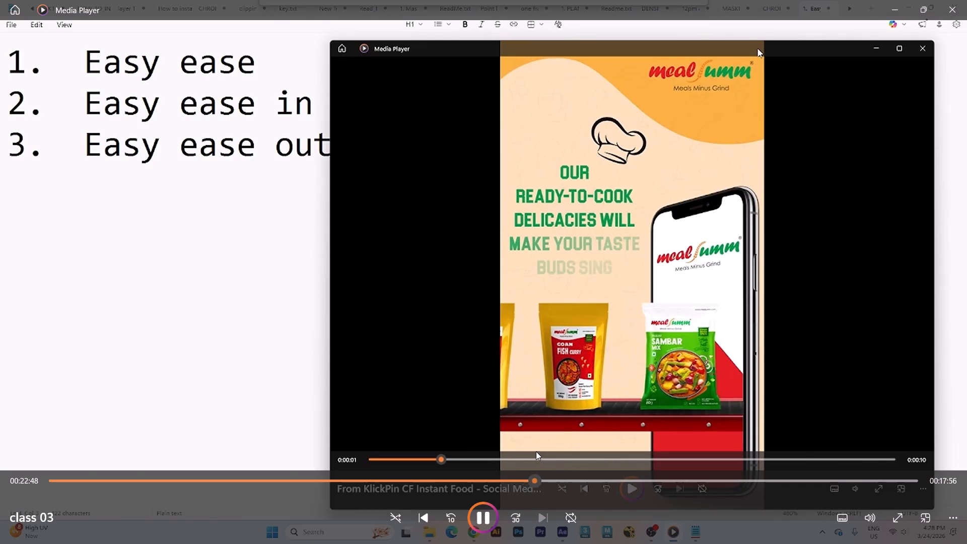
{"action": "left_click_drag", "start_coordinate": [536, 451], "coordinate": [600, 449]}
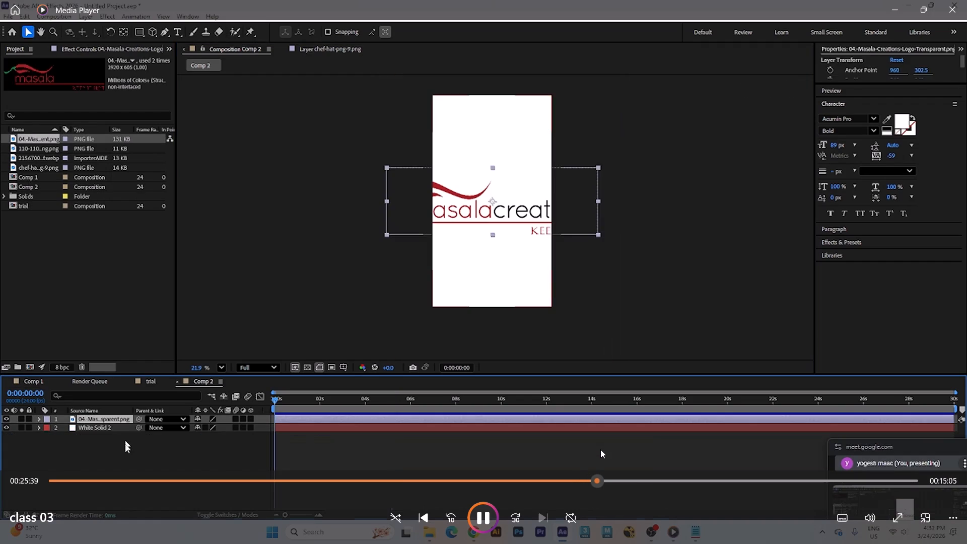
{"action": "left_click_drag", "start_coordinate": [600, 449], "coordinate": [608, 444]}
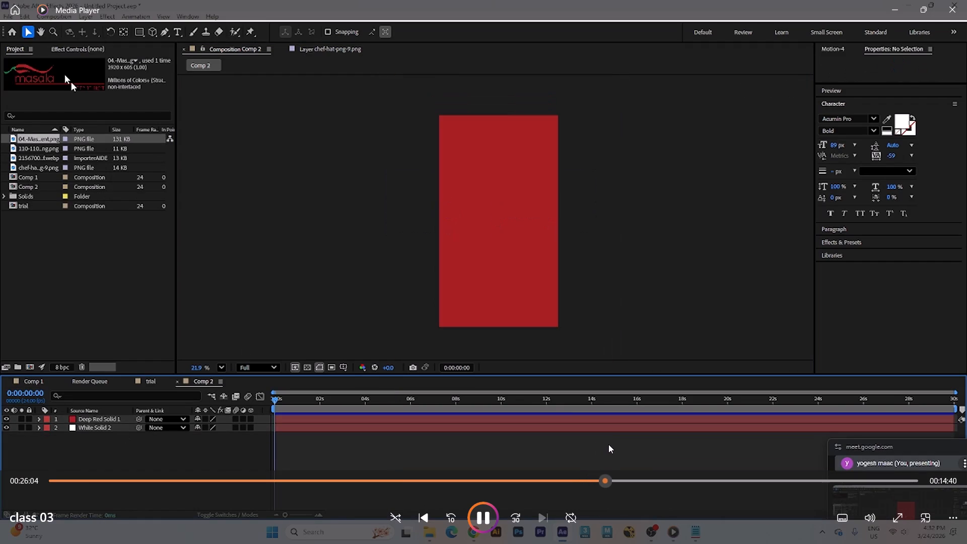
{"action": "left_click_drag", "start_coordinate": [608, 444], "coordinate": [604, 443]}
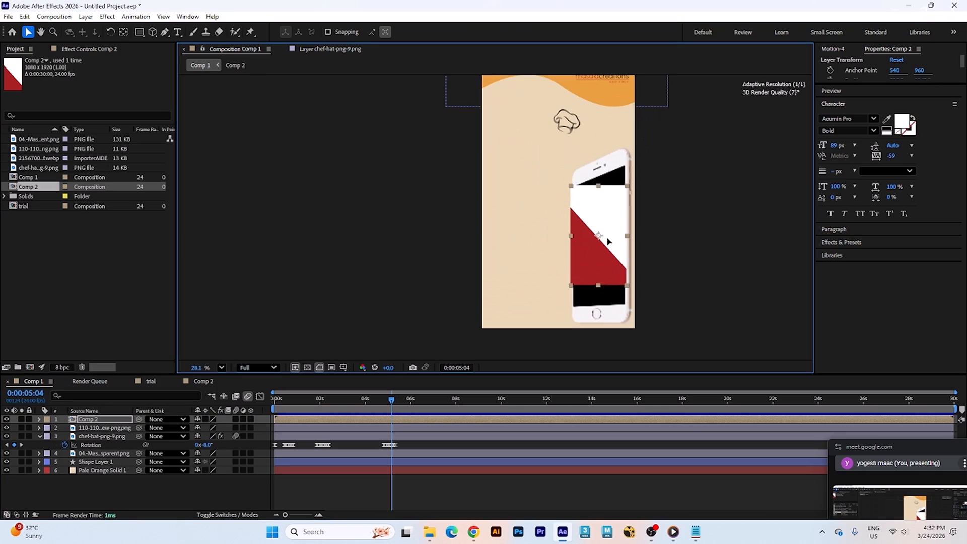
{"action": "key", "text": "space"}
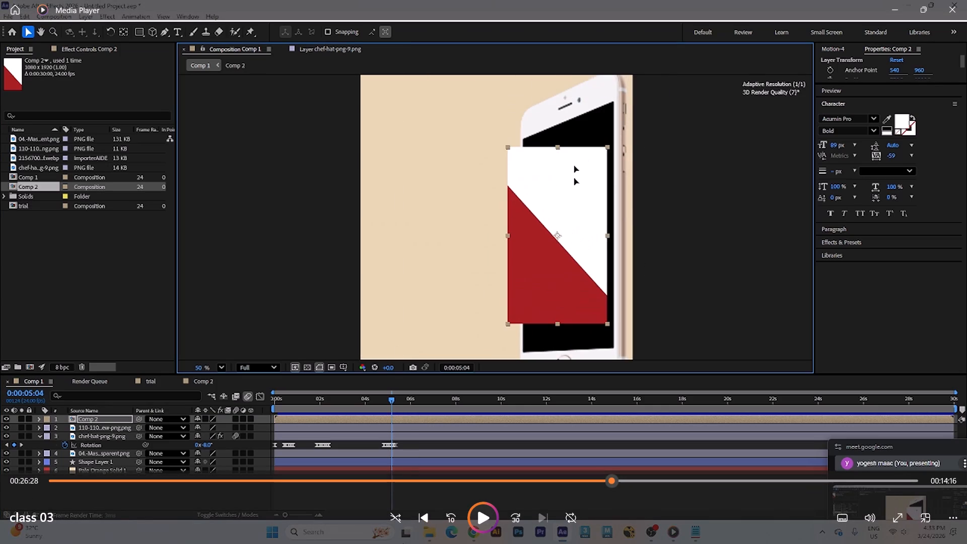
Back in After Effects, delete the orange and red wave layer, Shape Layer 3, from Comp 1.
{"action": "left_click", "coordinate": [620, 523]}
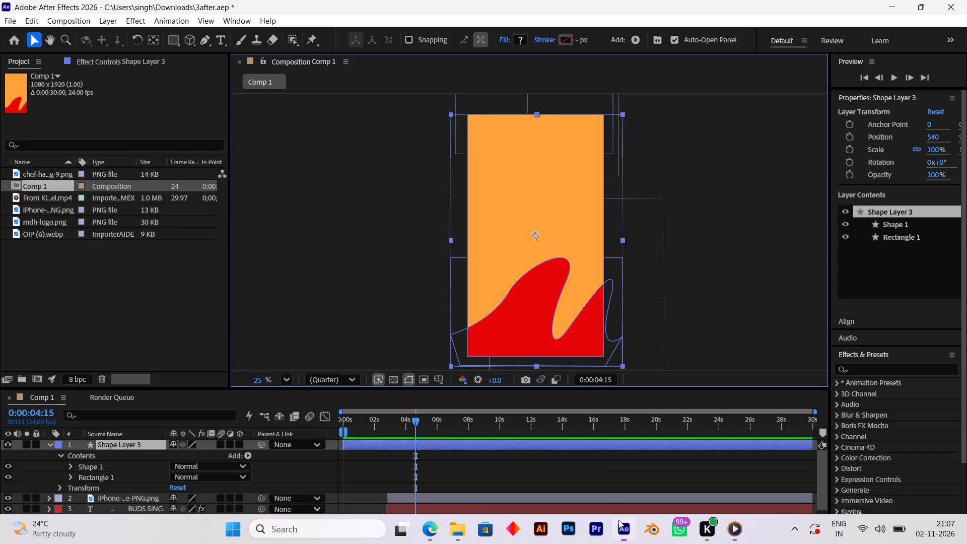
{"action": "left_click", "coordinate": [112, 441]}
{"action": "key", "text": "BackSpace"}
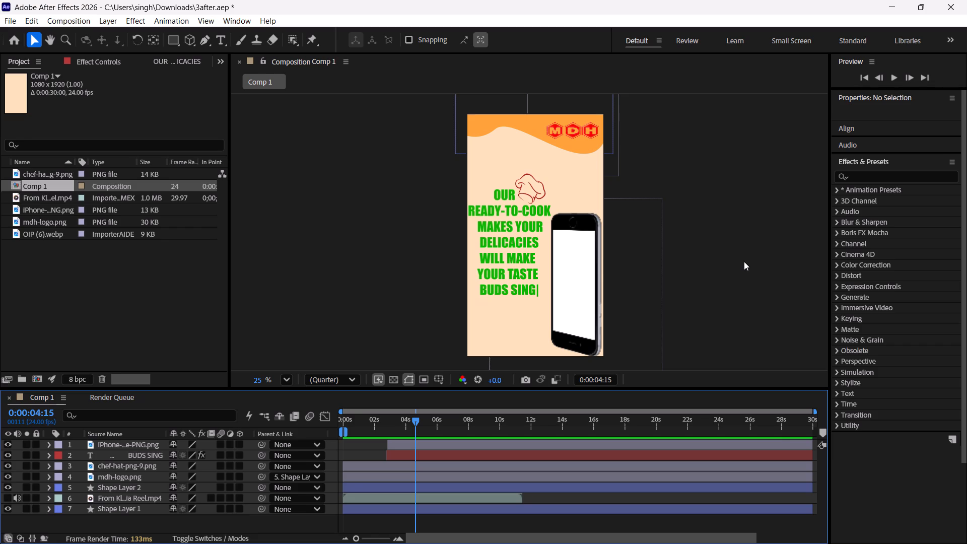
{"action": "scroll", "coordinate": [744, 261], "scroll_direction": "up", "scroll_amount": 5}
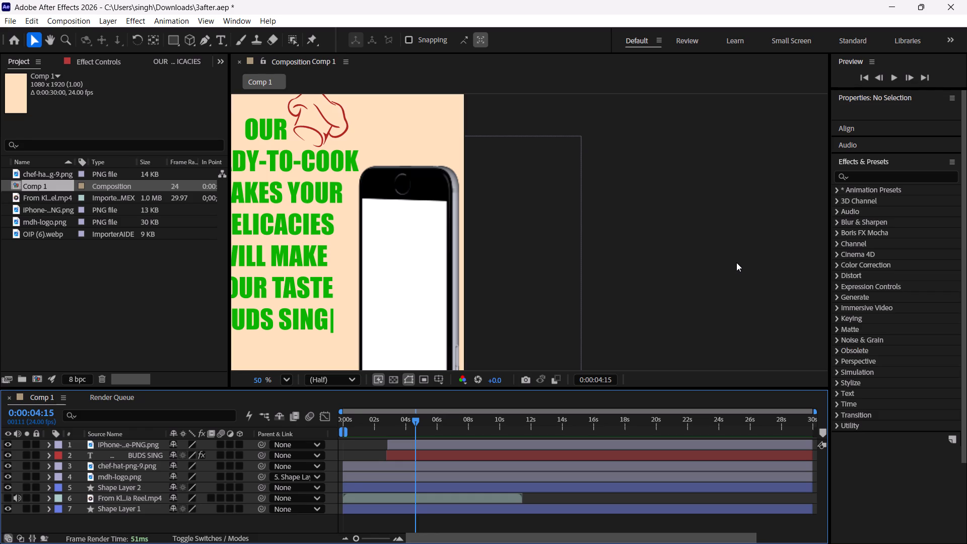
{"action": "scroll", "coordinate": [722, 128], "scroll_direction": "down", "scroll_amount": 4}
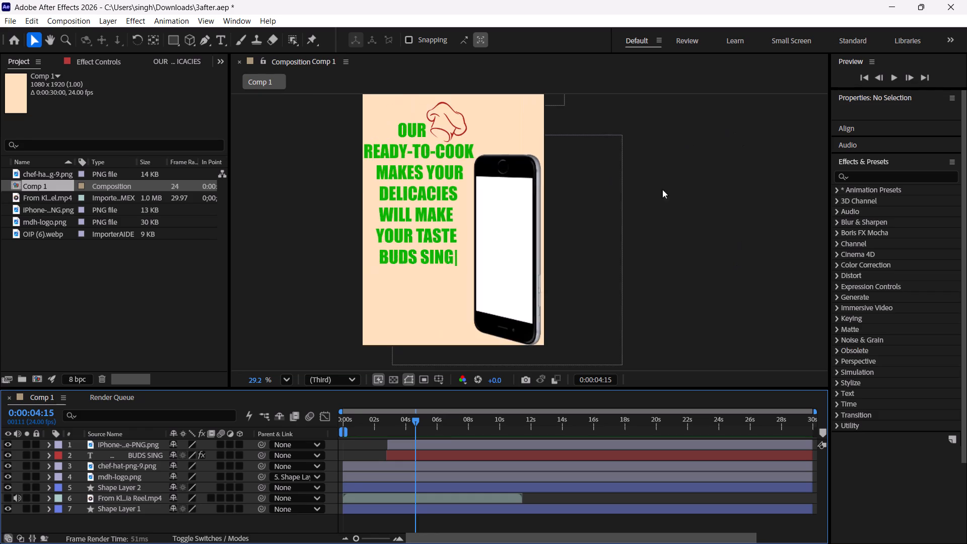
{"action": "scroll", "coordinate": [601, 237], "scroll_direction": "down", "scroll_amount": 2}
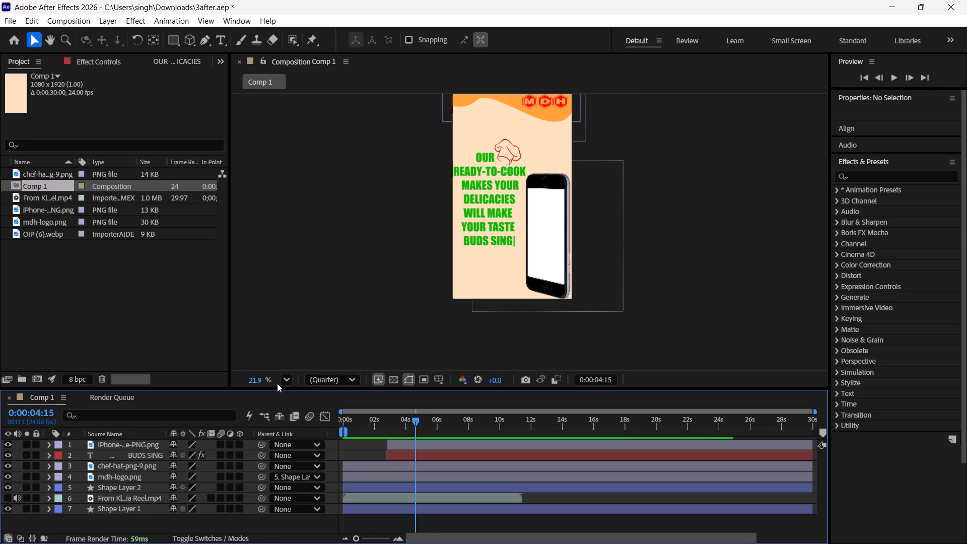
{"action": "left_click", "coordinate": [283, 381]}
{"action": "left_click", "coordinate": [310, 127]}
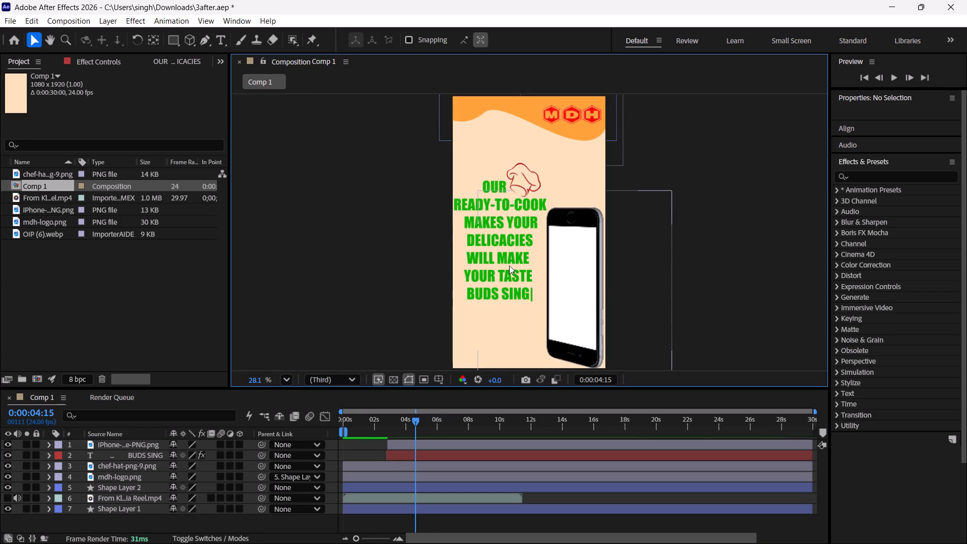
Reopen the class 03 video and review the lesson from the chef hat animation through the phone image search to the Comp 2 setup.
{"action": "left_click", "coordinate": [460, 527]}
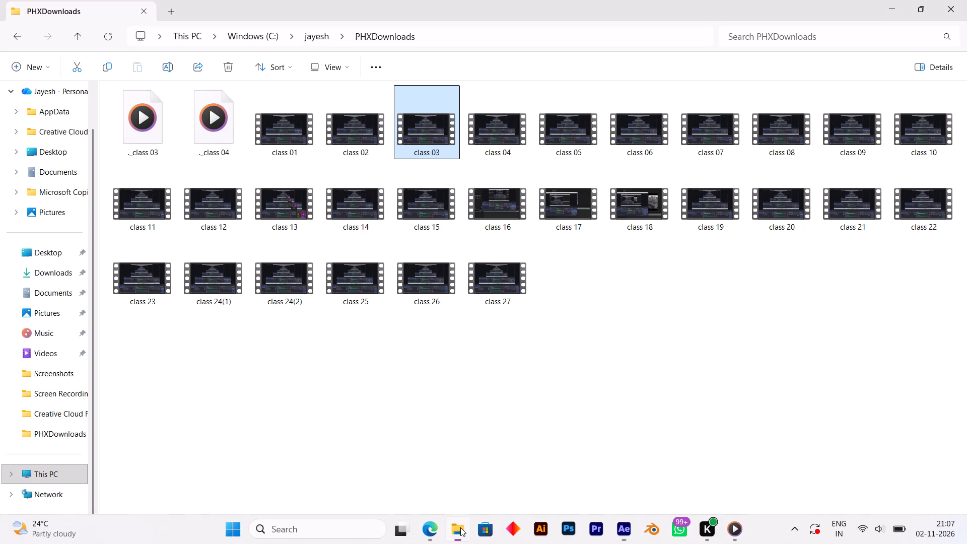
{"action": "double_click", "coordinate": [431, 127]}
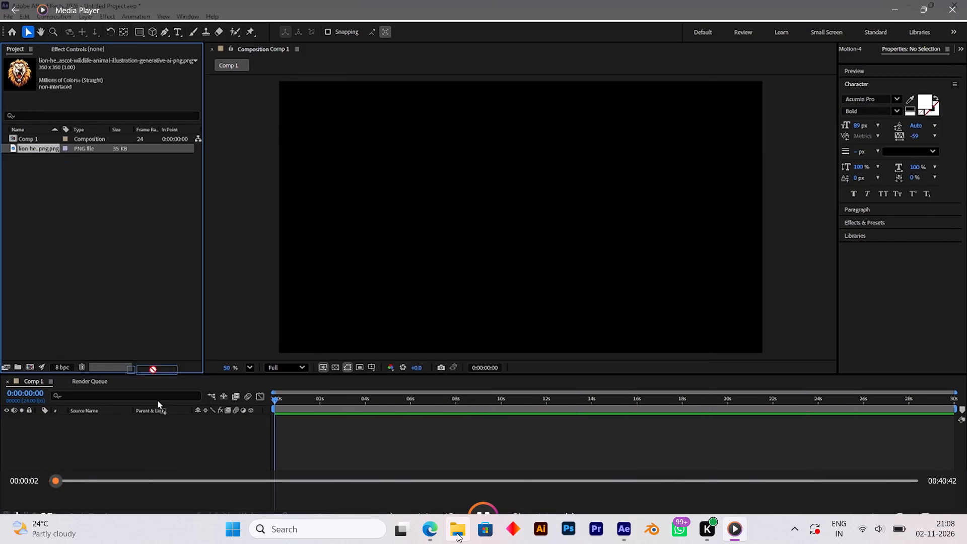
{"action": "left_click", "coordinate": [306, 484]}
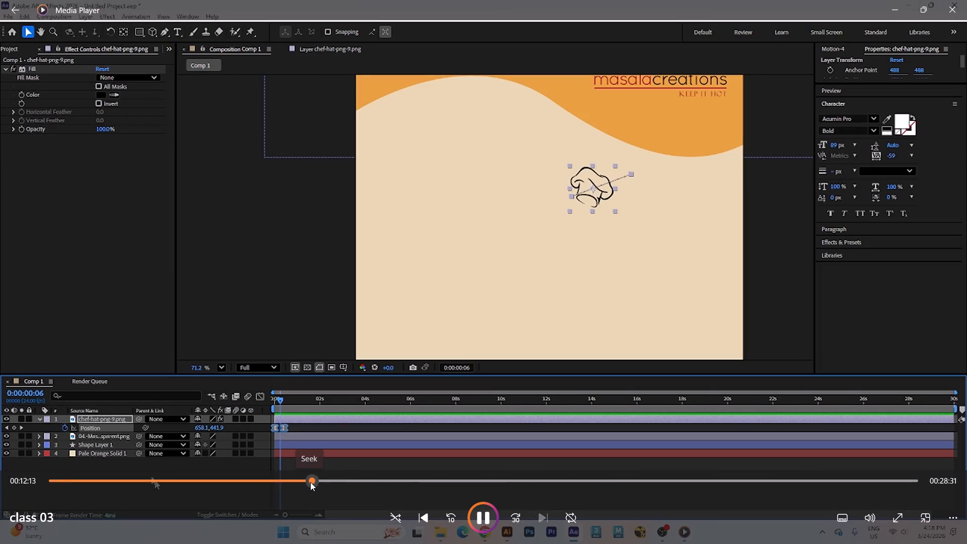
{"action": "left_click_drag", "start_coordinate": [314, 481], "coordinate": [327, 480]}
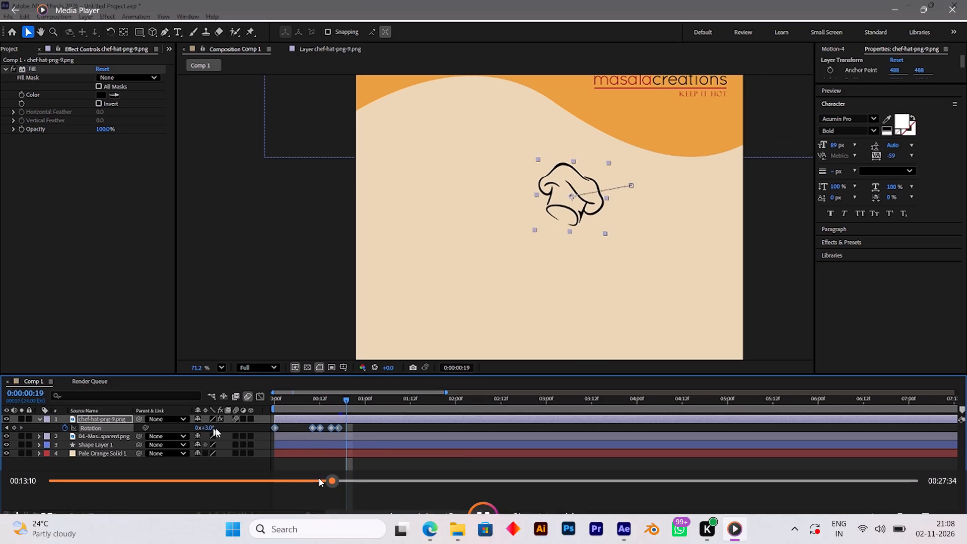
{"action": "left_click", "coordinate": [345, 474]}
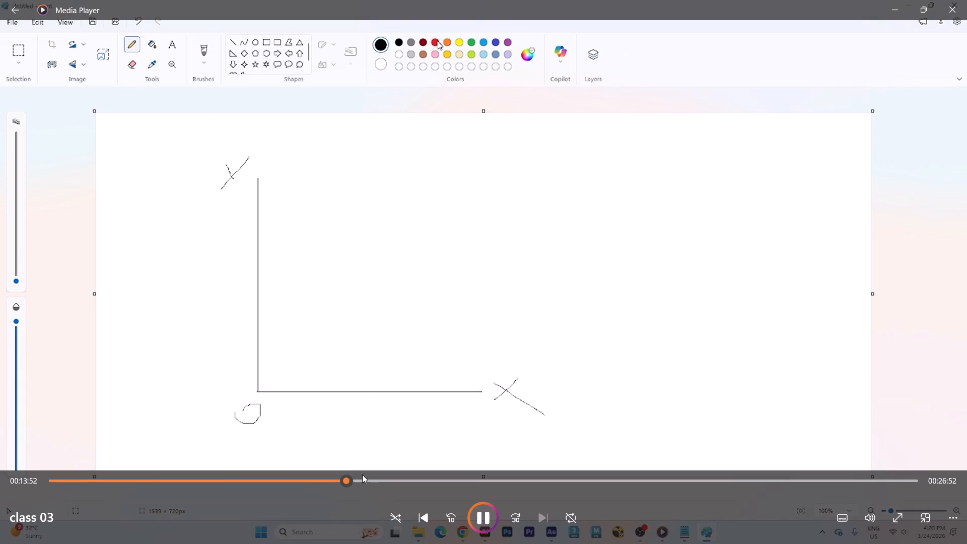
{"action": "left_click", "coordinate": [384, 481]}
{"action": "left_click", "coordinate": [407, 480]}
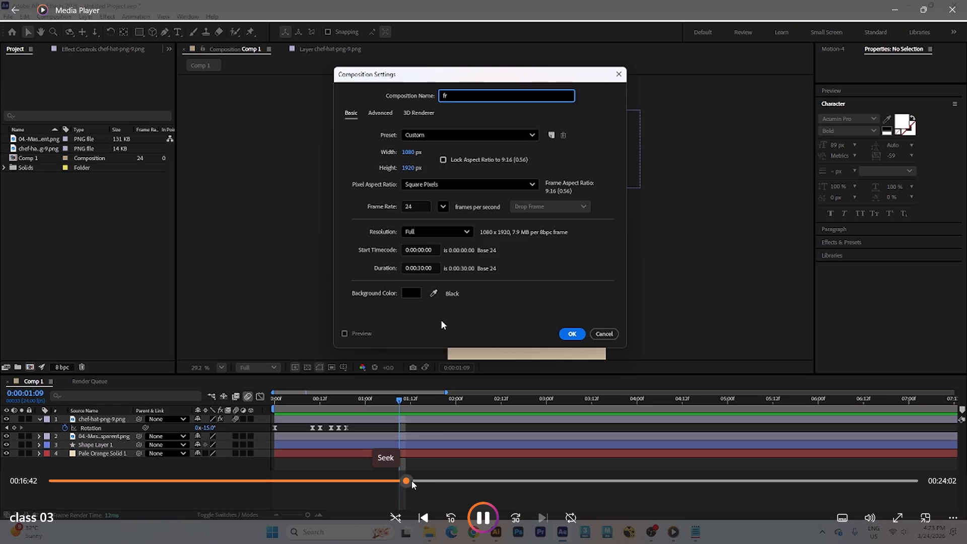
{"action": "left_click", "coordinate": [433, 481]}
{"action": "left_click", "coordinate": [433, 481]}
{"action": "left_click", "coordinate": [446, 482]}
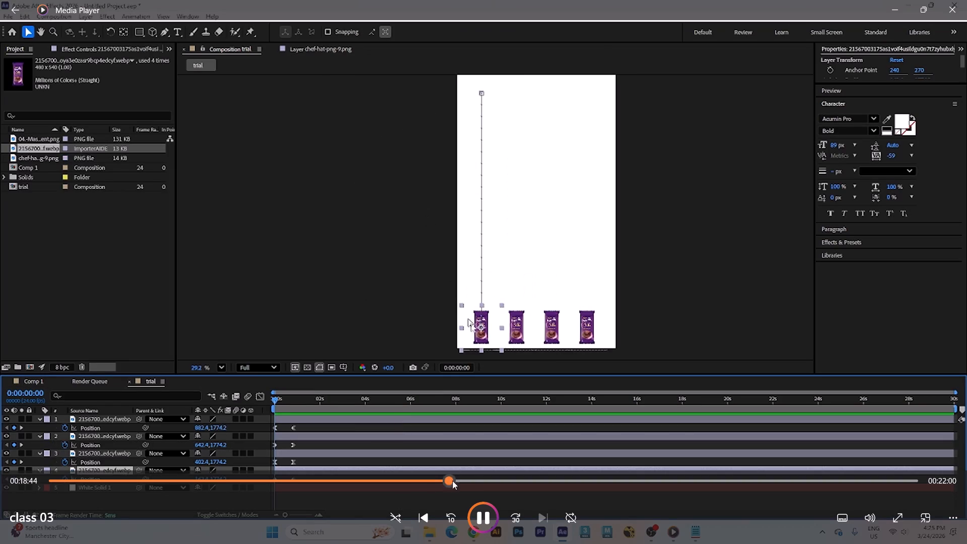
{"action": "left_click", "coordinate": [470, 480]}
{"action": "left_click", "coordinate": [498, 479]}
{"action": "left_click", "coordinate": [518, 482]}
{"action": "left_click", "coordinate": [532, 486]}
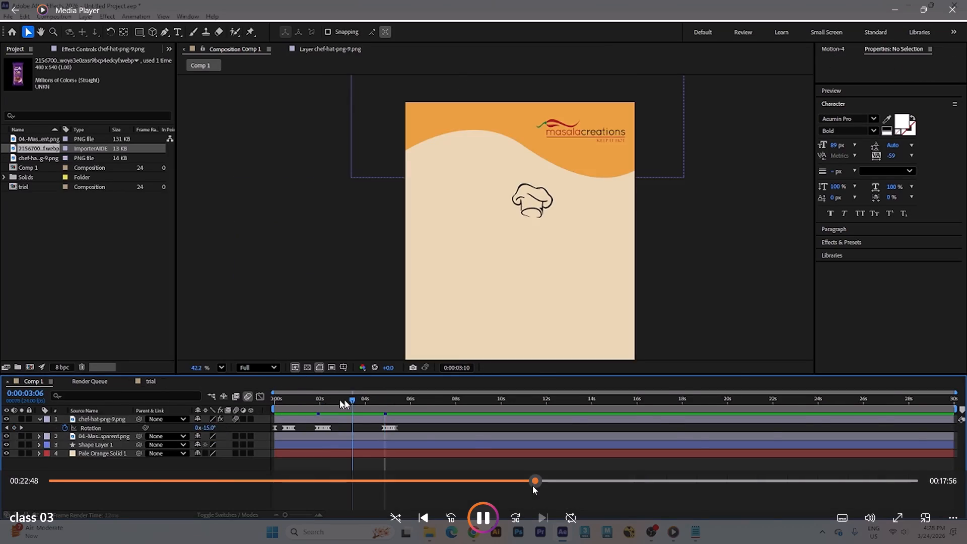
{"action": "left_click", "coordinate": [537, 484]}
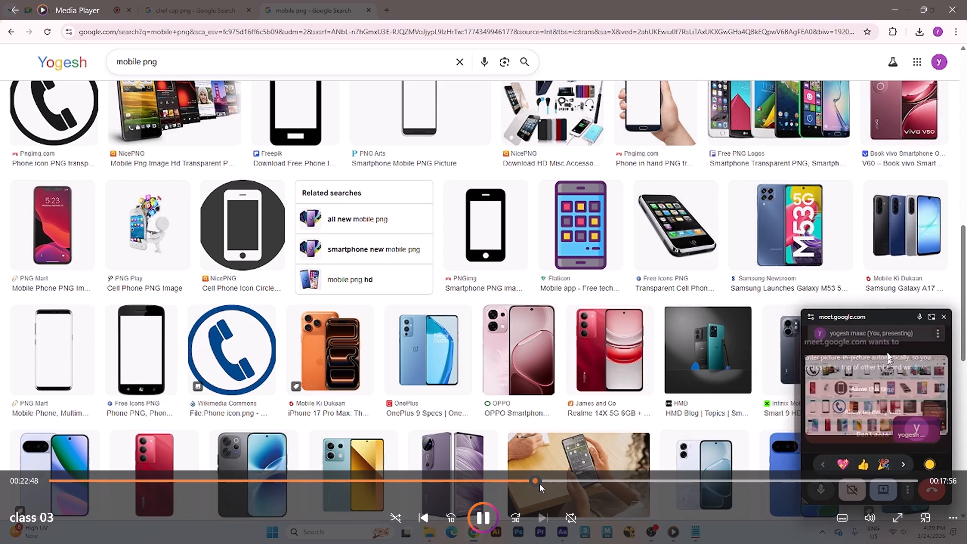
{"action": "left_click_drag", "start_coordinate": [541, 484], "coordinate": [555, 482]}
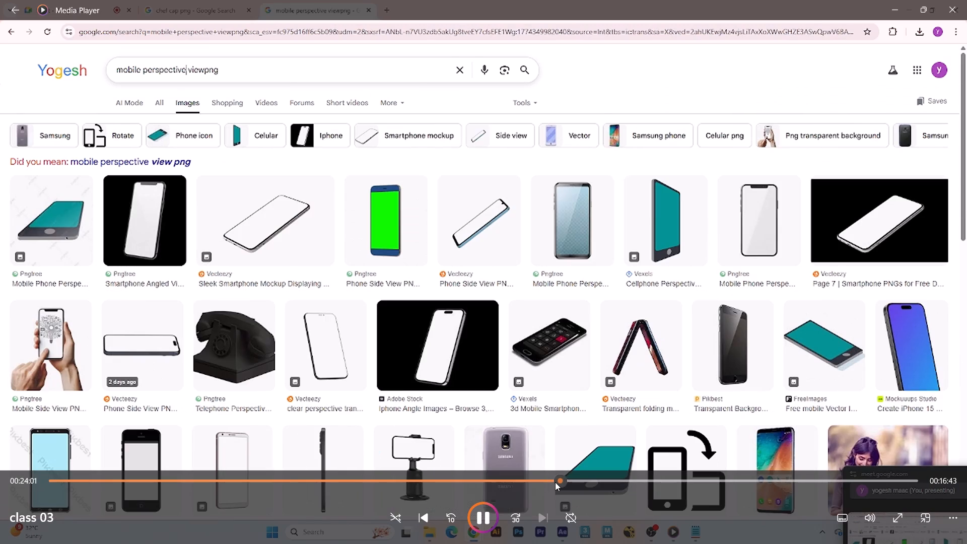
{"action": "left_click_drag", "start_coordinate": [555, 482], "coordinate": [563, 482]}
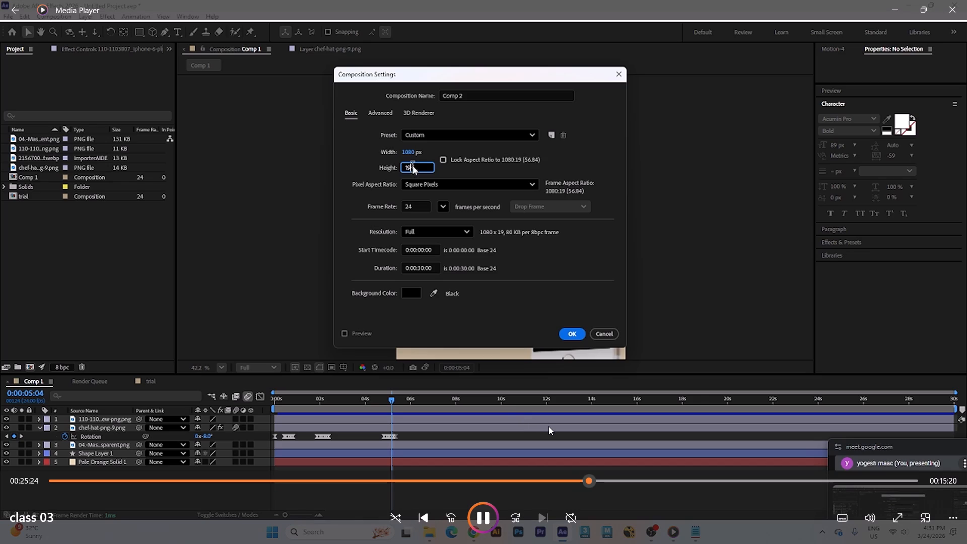
Pause the lesson and, in After Effects, create the composition Comp 2 at 1080 x 1920 px, 24 fps, 30 seconds.
{"action": "key", "text": "space"}
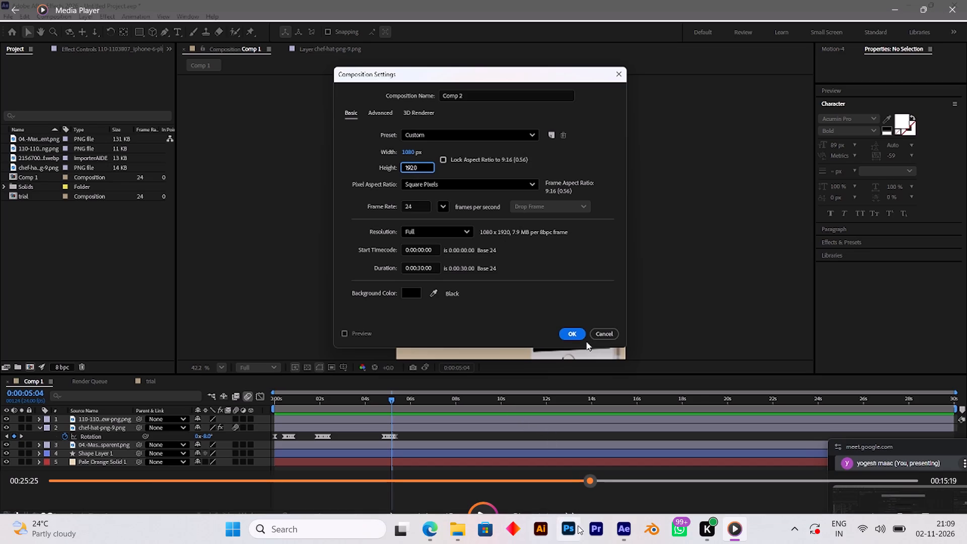
{"action": "left_click", "coordinate": [618, 526]}
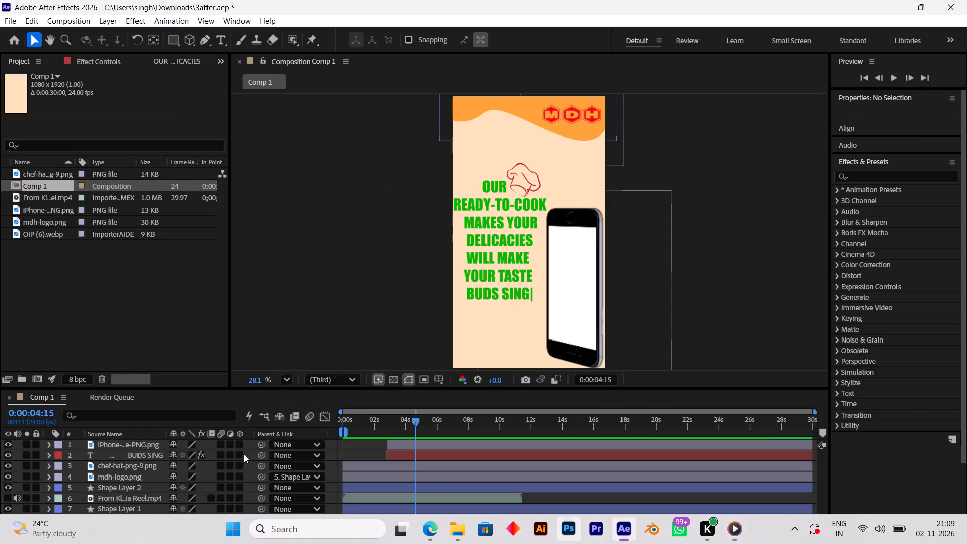
{"action": "left_click", "coordinate": [37, 380]}
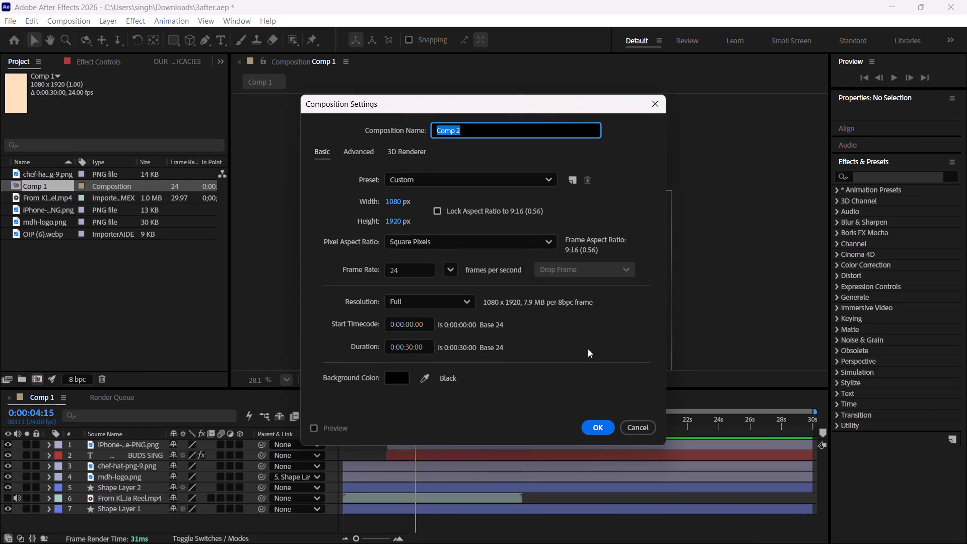
{"action": "left_click", "coordinate": [608, 430]}
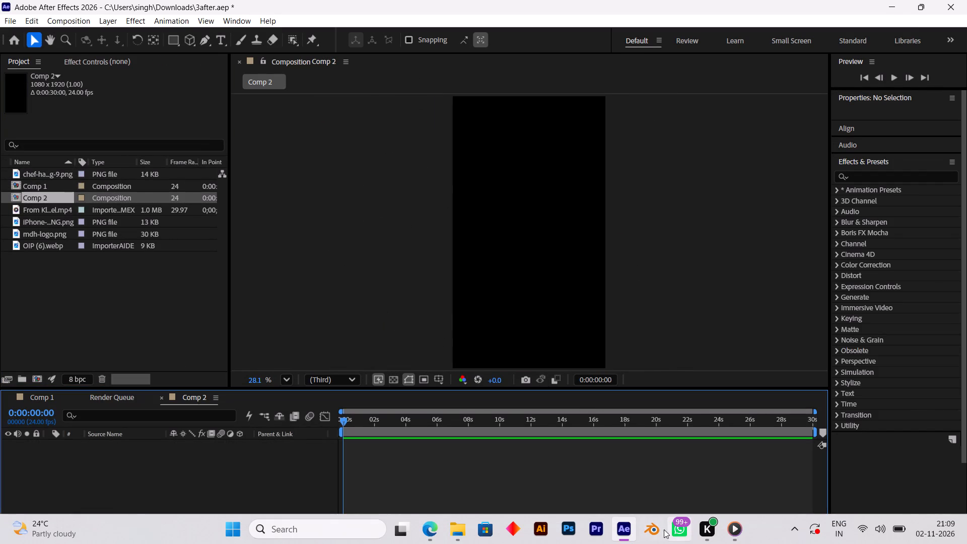
Watch the lesson's solid-layer part, and back in After Effects add a 1080 x 1920 px solid to Comp 2.
{"action": "left_click", "coordinate": [457, 526]}
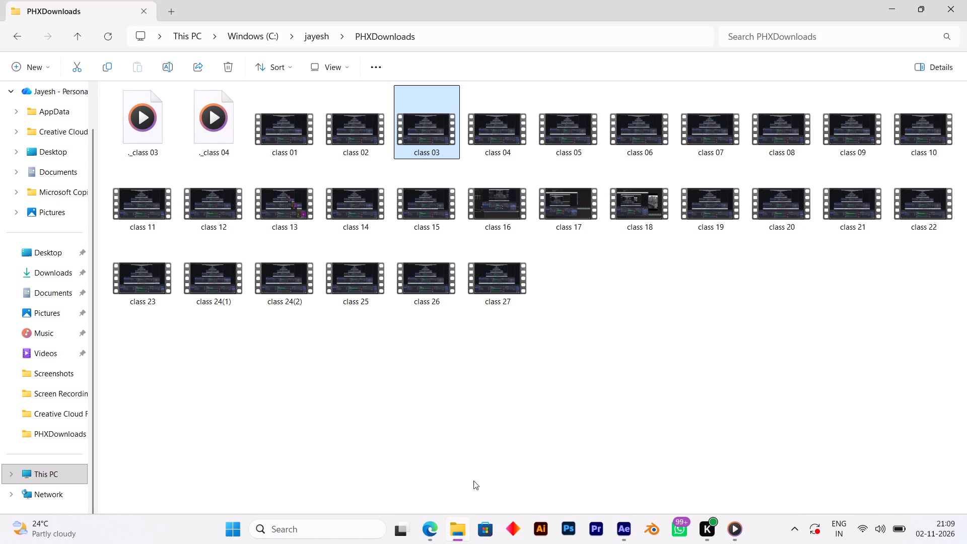
{"action": "left_click", "coordinate": [739, 531]}
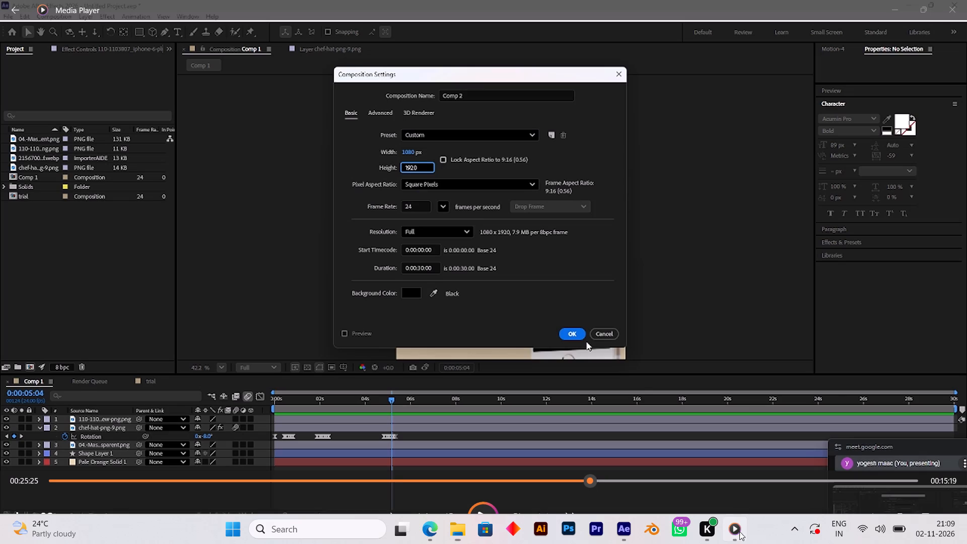
{"action": "key", "text": "space"}
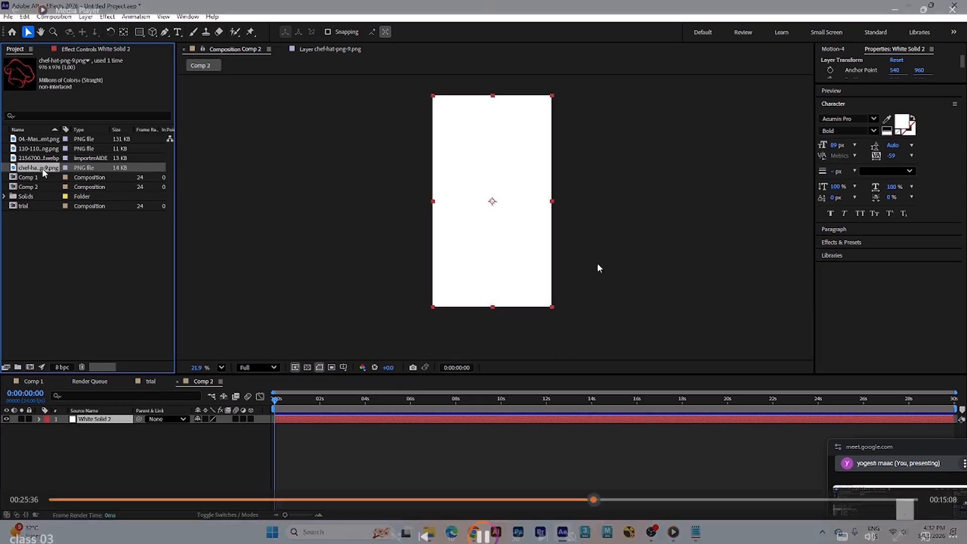
{"action": "key", "text": "space"}
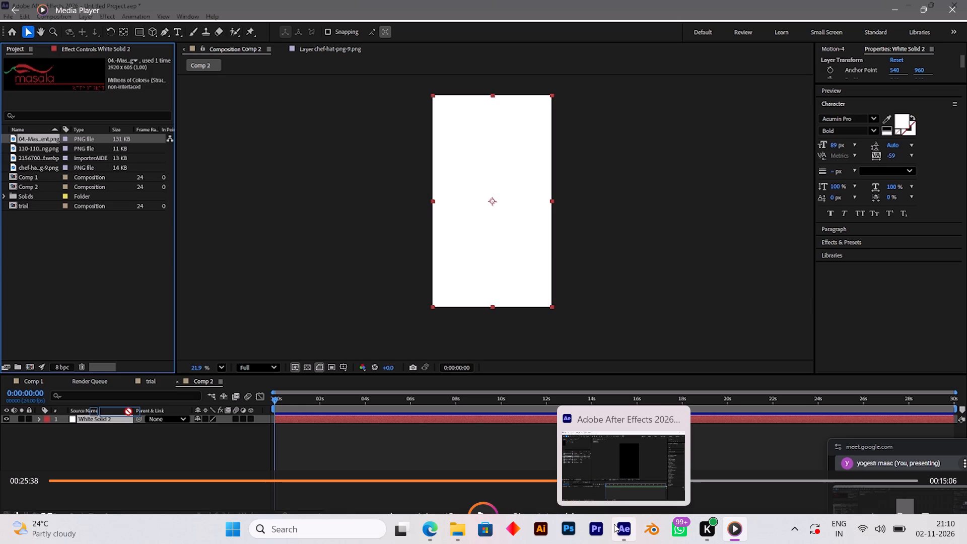
{"action": "left_click", "coordinate": [617, 524]}
{"action": "right_click", "coordinate": [145, 470]}
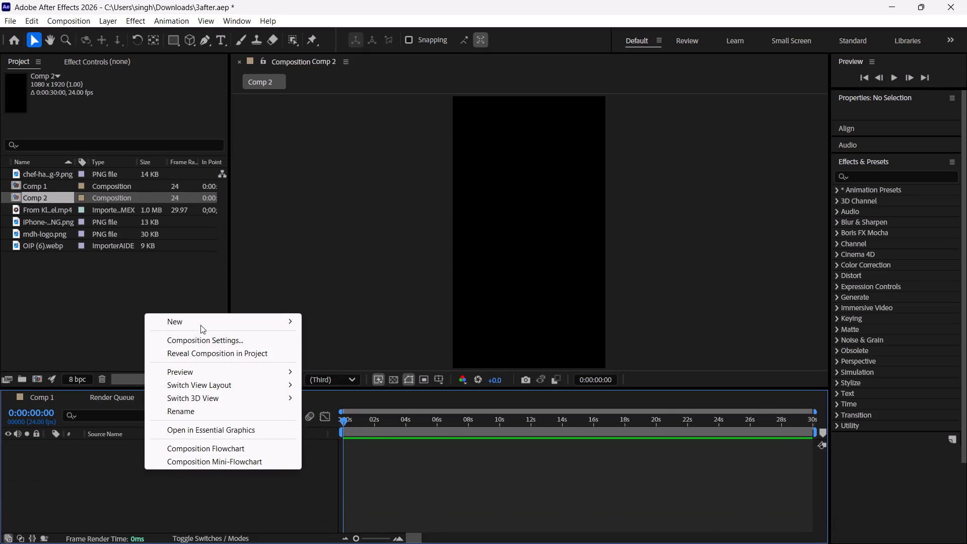
{"action": "left_click", "coordinate": [200, 323]}
{"action": "left_click", "coordinate": [348, 129]}
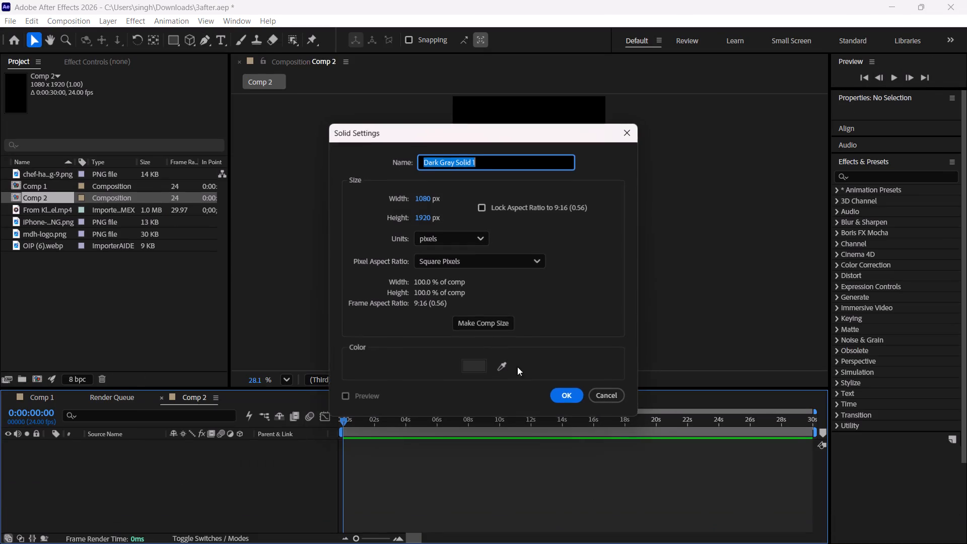
{"action": "left_click", "coordinate": [562, 401]}
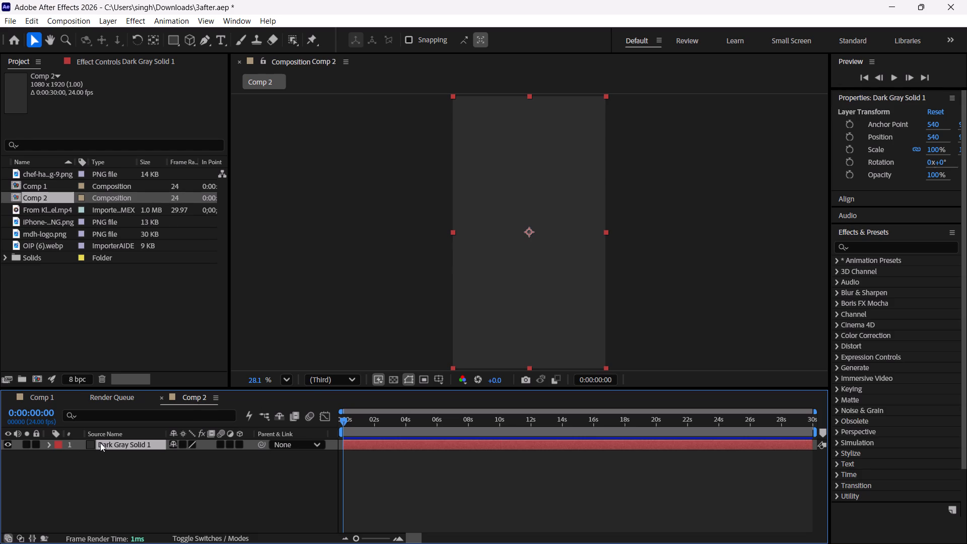
Change the Comp 2 solid's colour to pale orange, FFE9CD, in its solid settings.
{"action": "left_click", "coordinate": [110, 18]}
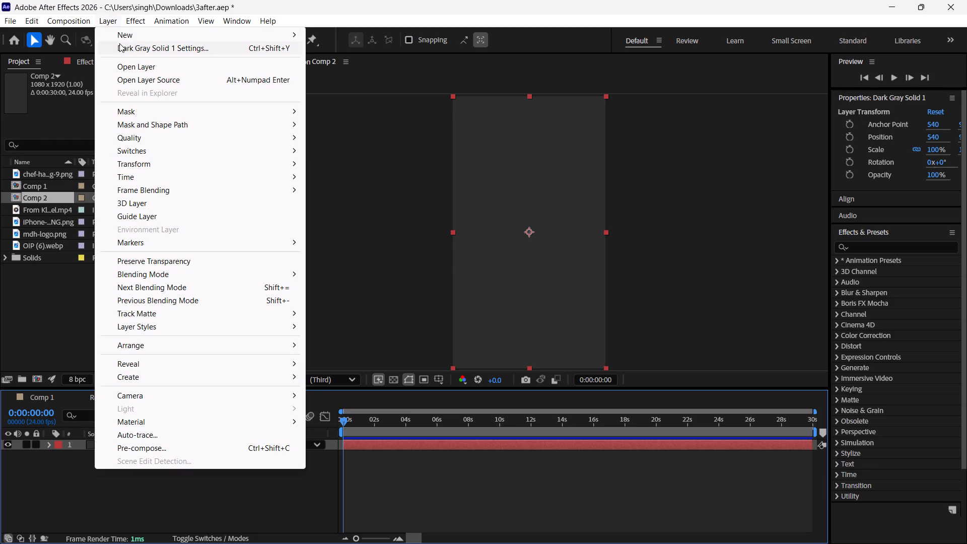
{"action": "left_click", "coordinate": [151, 45]}
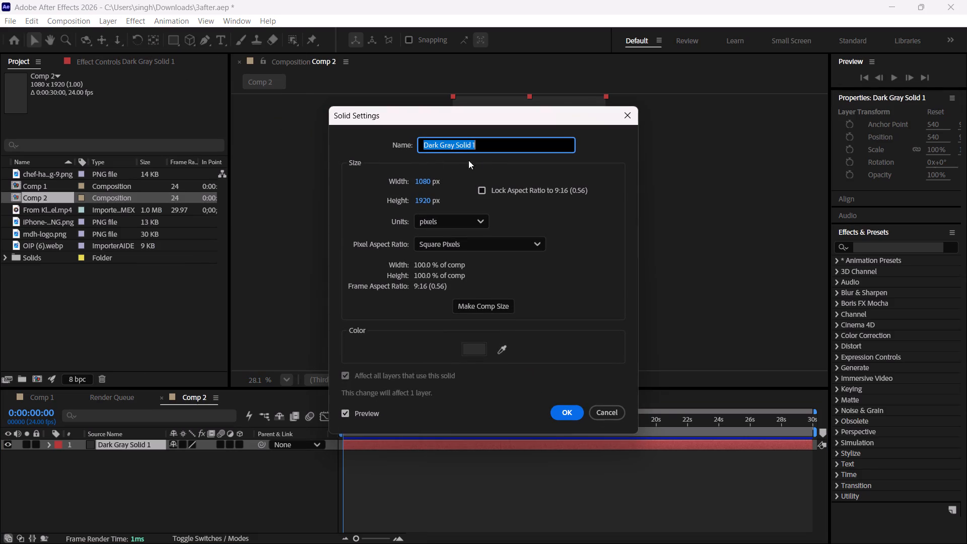
{"action": "left_click", "coordinate": [472, 354]}
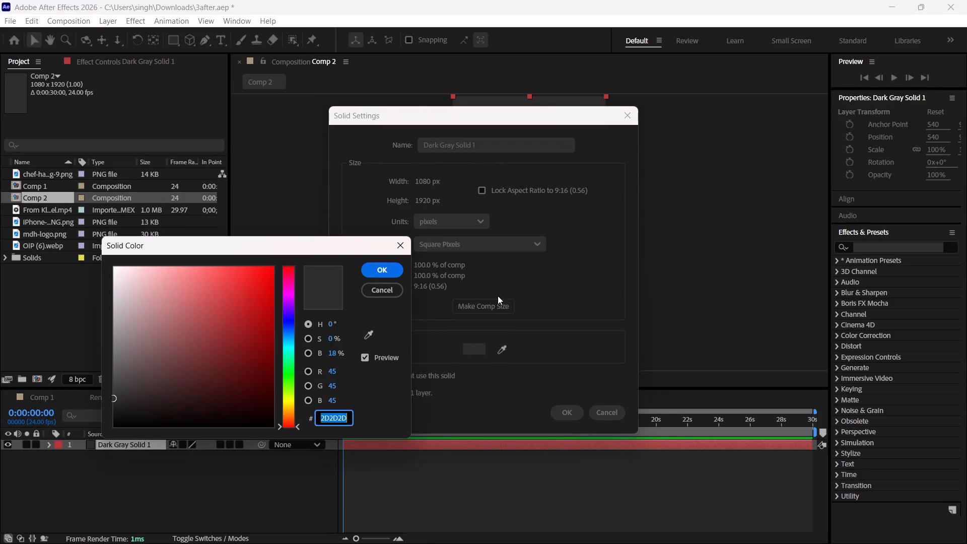
{"action": "left_click_drag", "start_coordinate": [181, 318], "coordinate": [58, 302]}
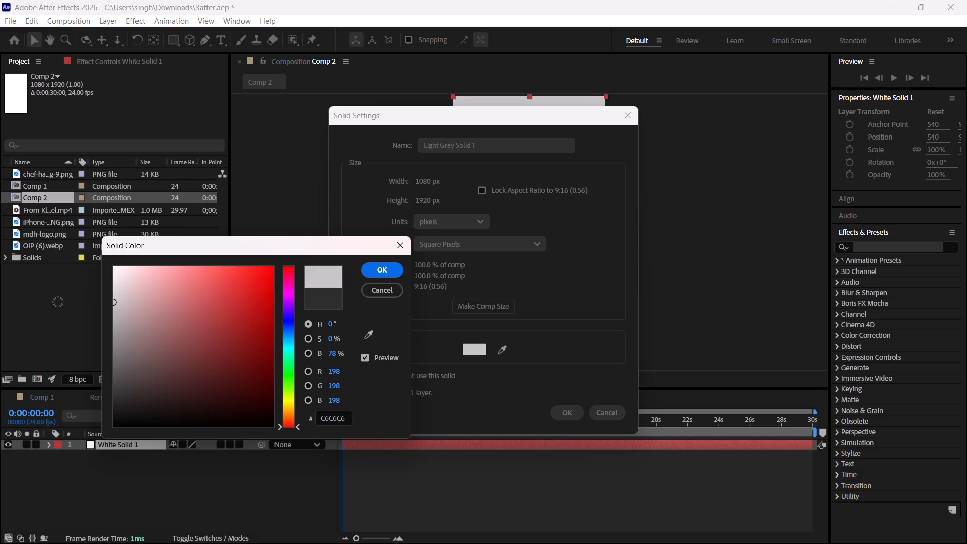
{"action": "left_click_drag", "start_coordinate": [58, 302], "coordinate": [70, 304]}
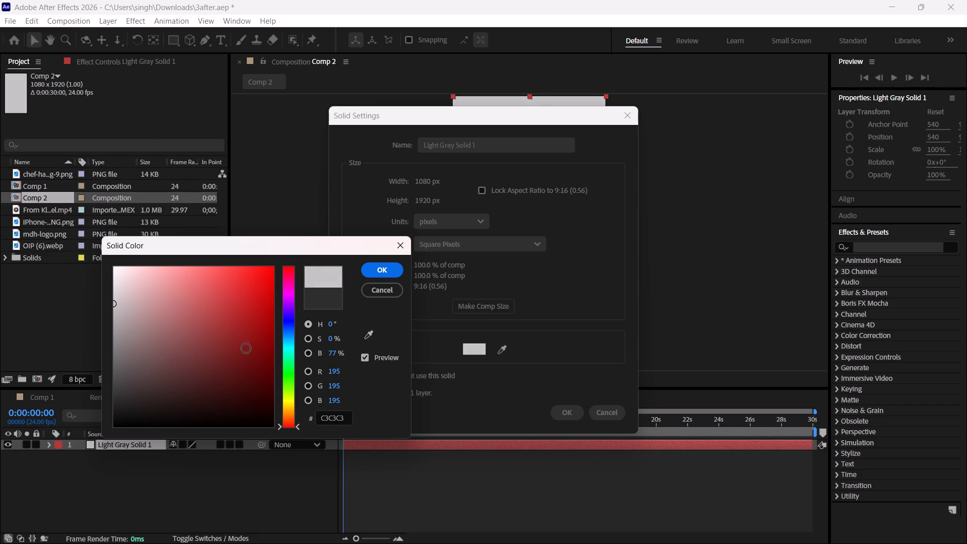
{"action": "left_click_drag", "start_coordinate": [292, 411], "coordinate": [287, 410]}
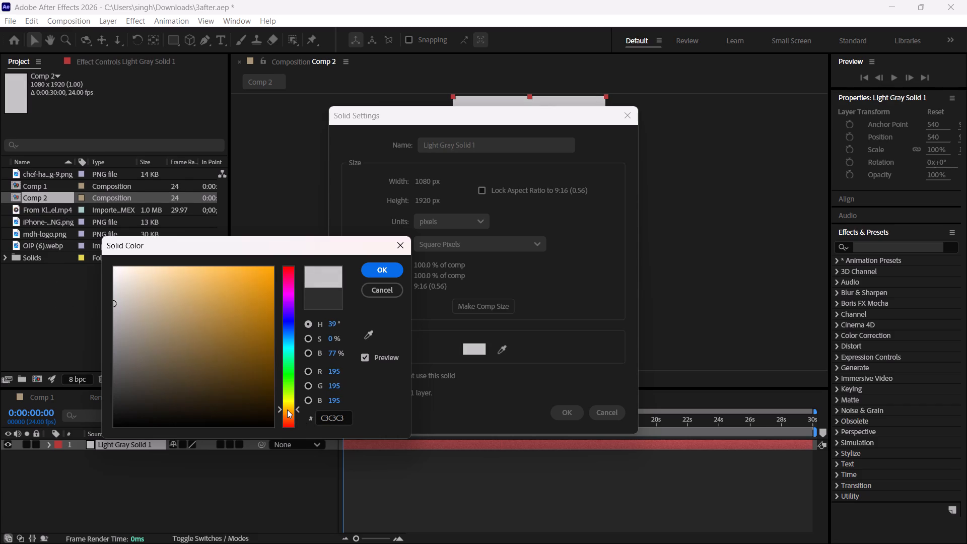
{"action": "left_click_drag", "start_coordinate": [287, 410], "coordinate": [287, 412]}
{"action": "left_click_drag", "start_coordinate": [148, 277], "coordinate": [145, 255]}
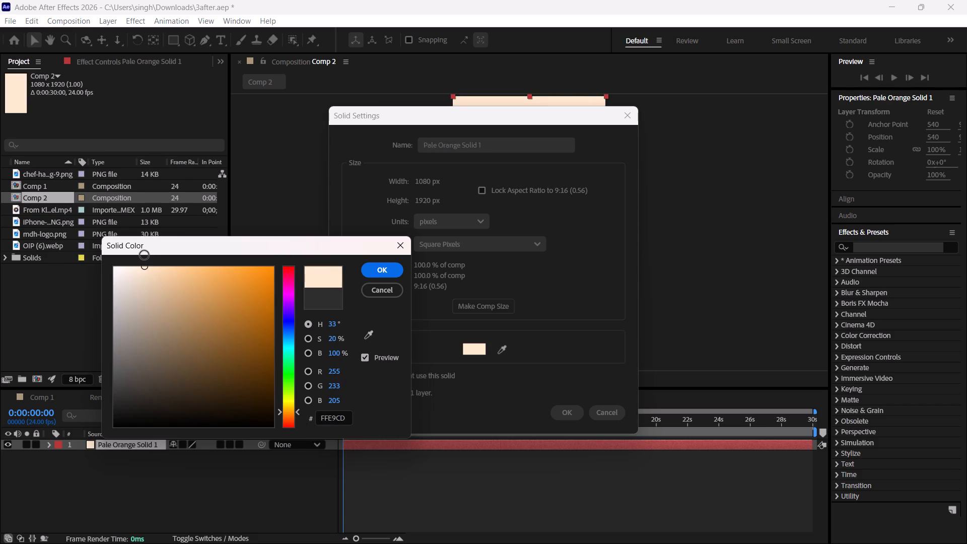
{"action": "left_click_drag", "start_coordinate": [145, 255], "coordinate": [145, 254]}
{"action": "left_click", "coordinate": [389, 270]}
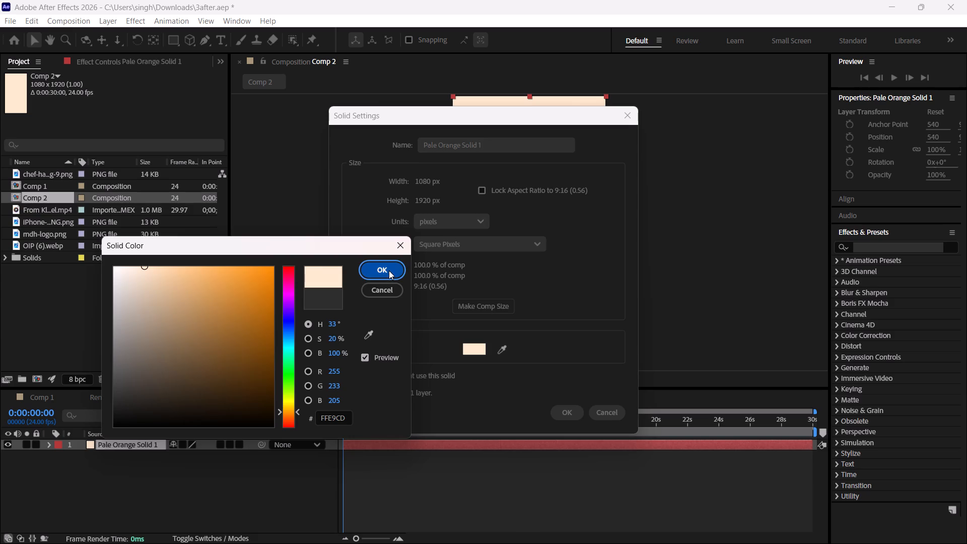
{"action": "left_click", "coordinate": [565, 417]}
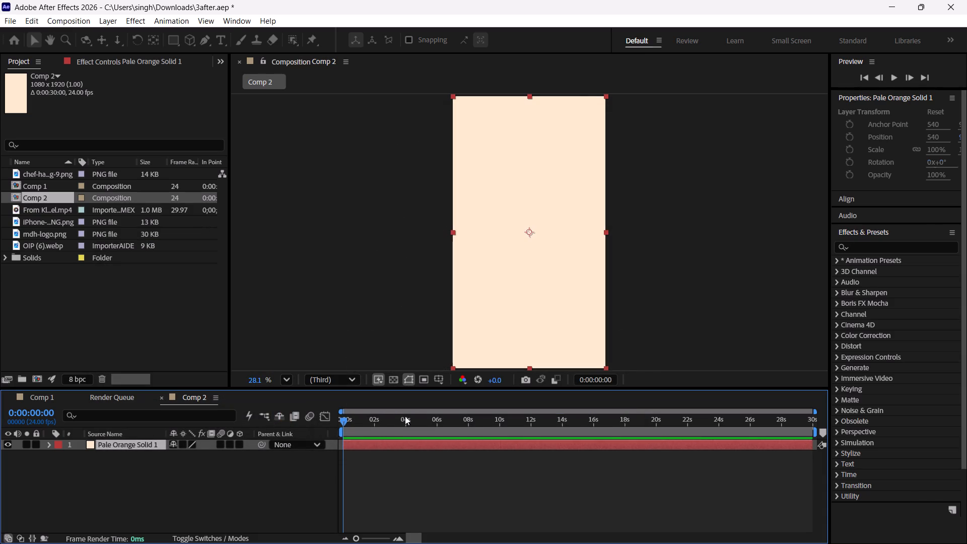
{"action": "left_click", "coordinate": [265, 303]}
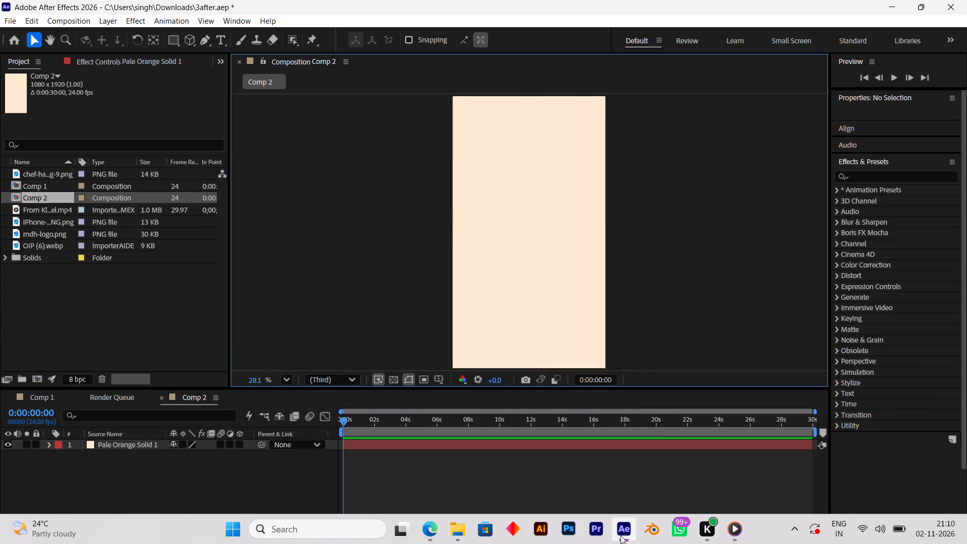
Play the lesson through the red solid part, and in After Effects duplicate the pale orange solid in Comp 2.
{"action": "left_click", "coordinate": [733, 522]}
{"action": "key", "text": "space"}
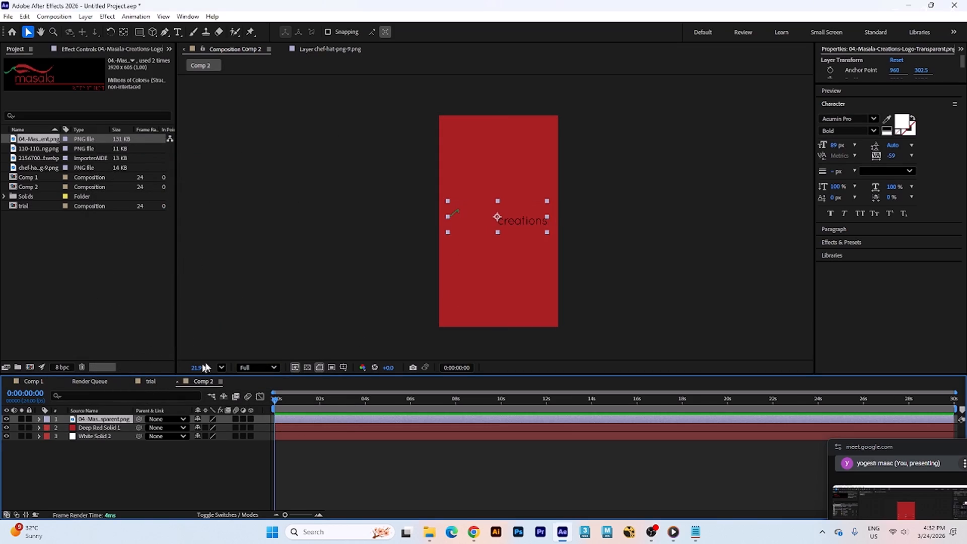
{"action": "key", "text": "space"}
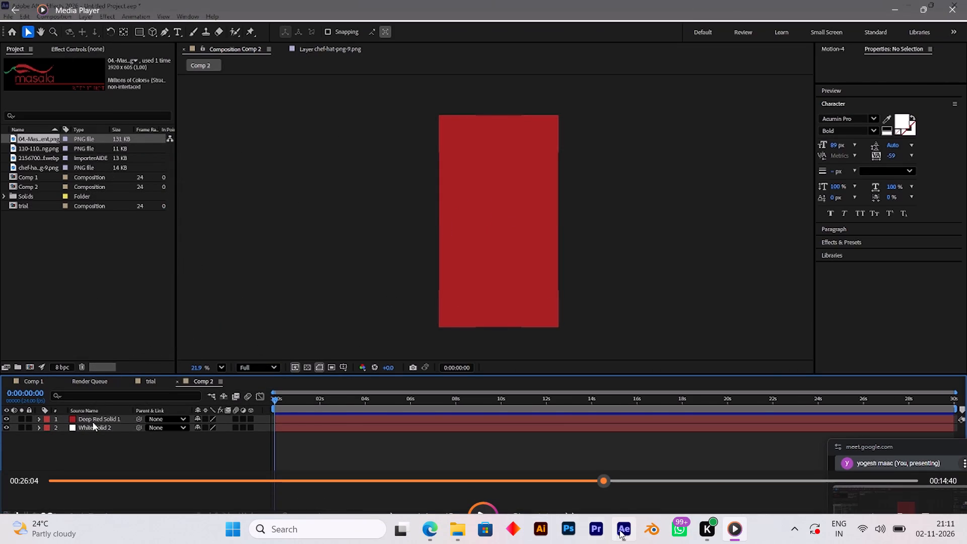
{"action": "left_click", "coordinate": [620, 530]}
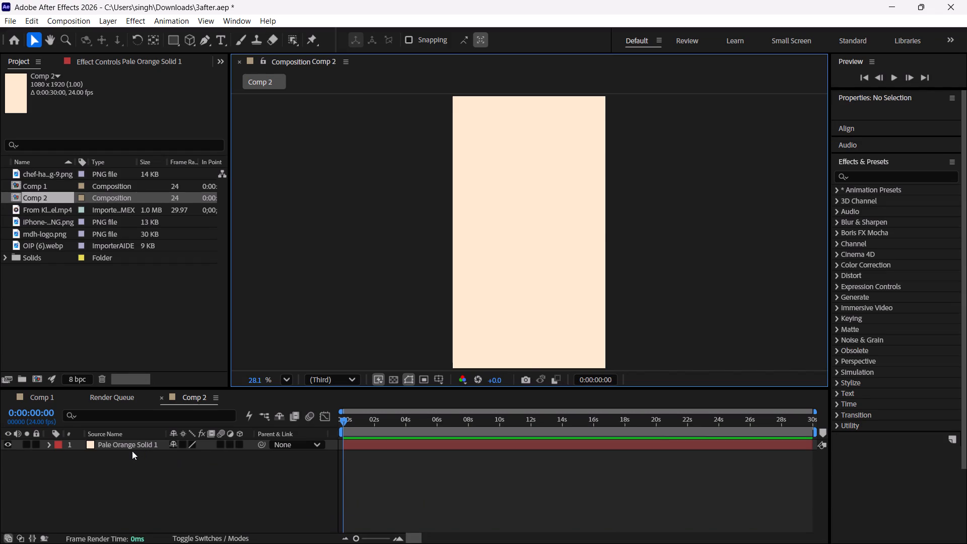
{"action": "left_click", "coordinate": [132, 446]}
{"action": "key", "text": "ctrl+d"}
{"action": "key", "text": "ctrl+f"}
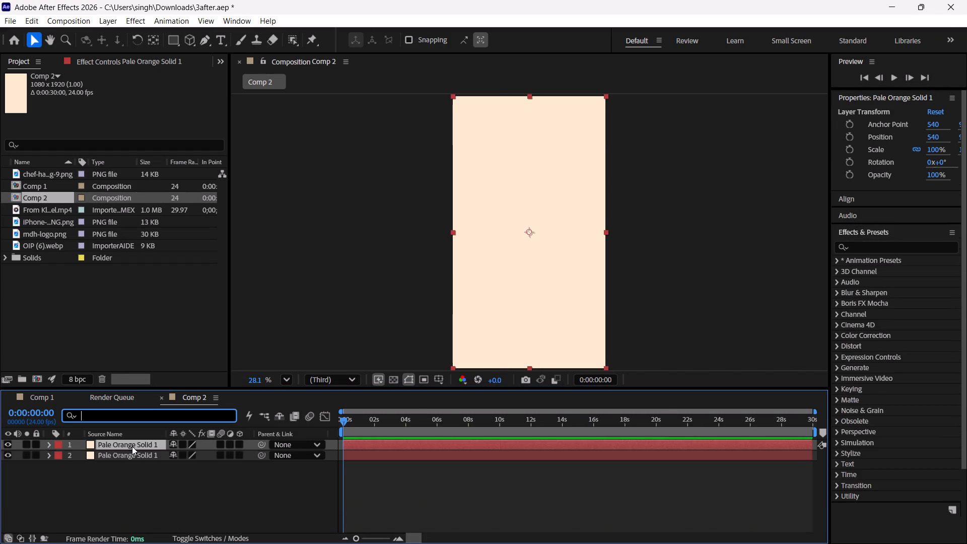
{"action": "left_click", "coordinate": [140, 488]}
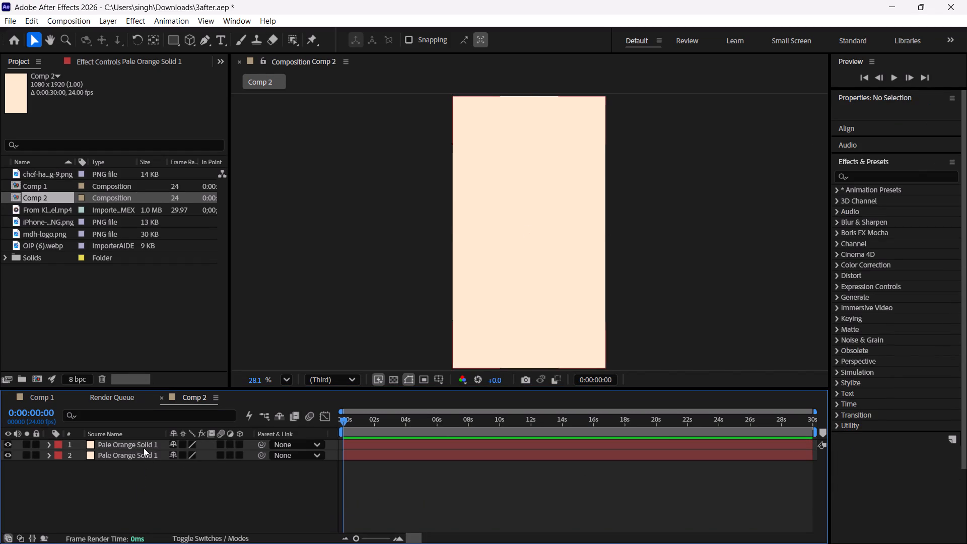
Recolour the upper duplicate solid to deep red, B10F0F, as a new solid.
{"action": "left_click", "coordinate": [145, 444]}
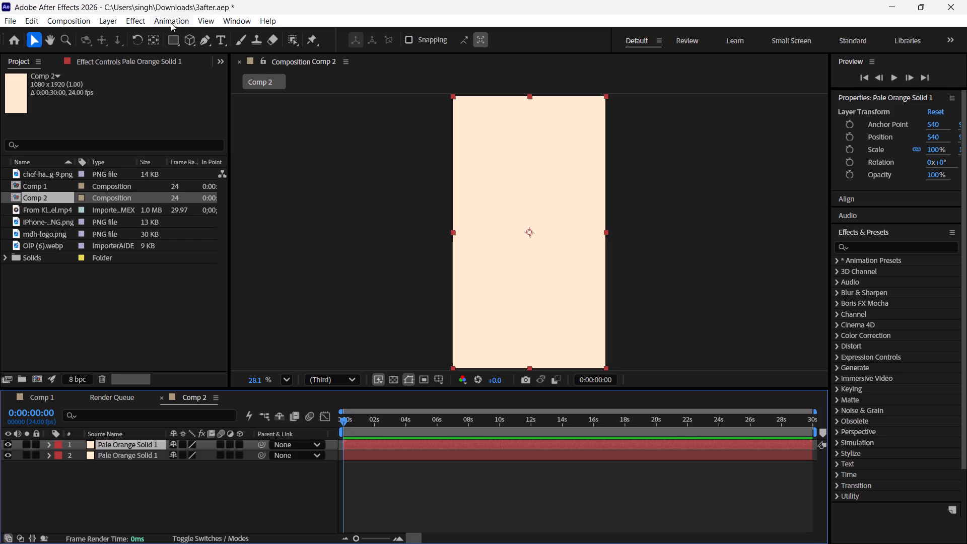
{"action": "left_click", "coordinate": [111, 20]}
{"action": "left_click", "coordinate": [161, 46]}
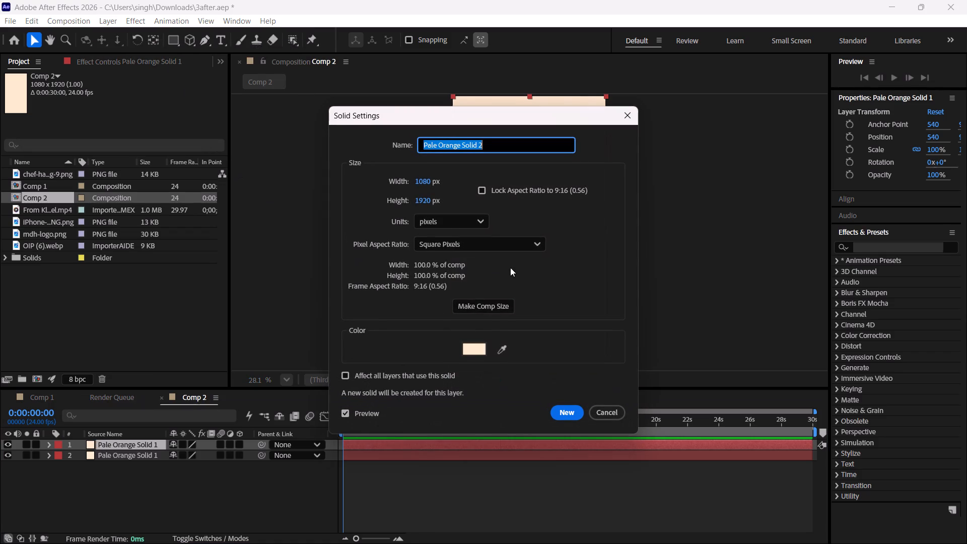
{"action": "left_click", "coordinate": [478, 357]}
{"action": "left_click", "coordinate": [475, 350]}
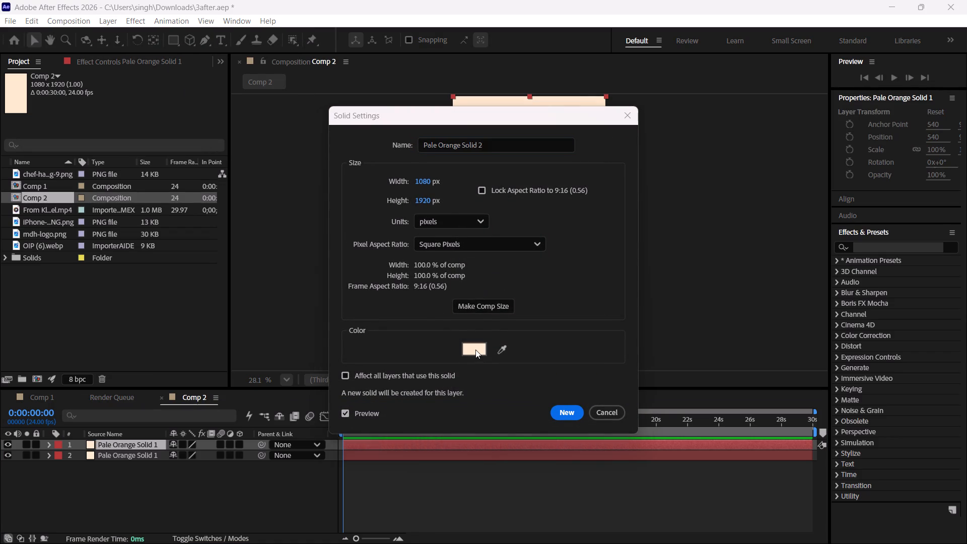
{"action": "left_click_drag", "start_coordinate": [285, 421], "coordinate": [291, 435]}
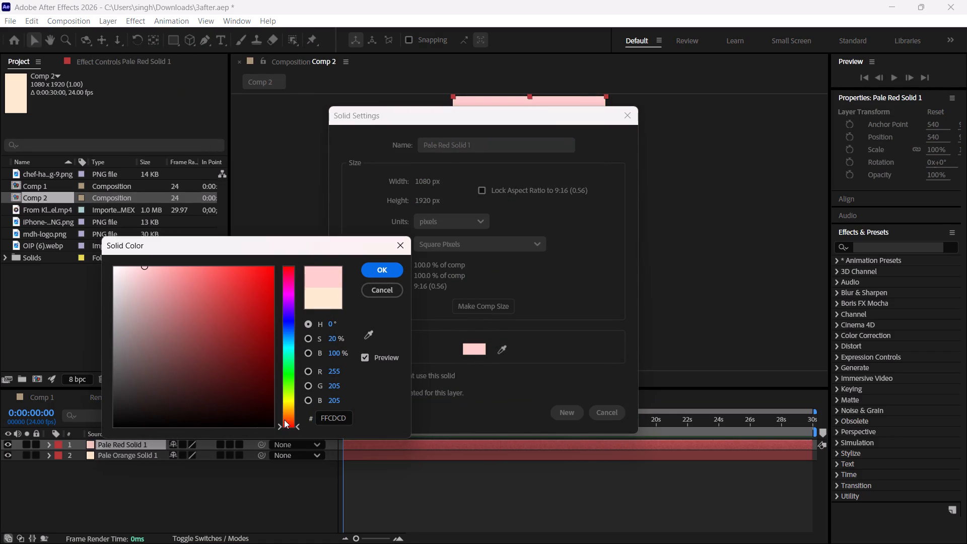
{"action": "left_click_drag", "start_coordinate": [219, 283], "coordinate": [260, 311]}
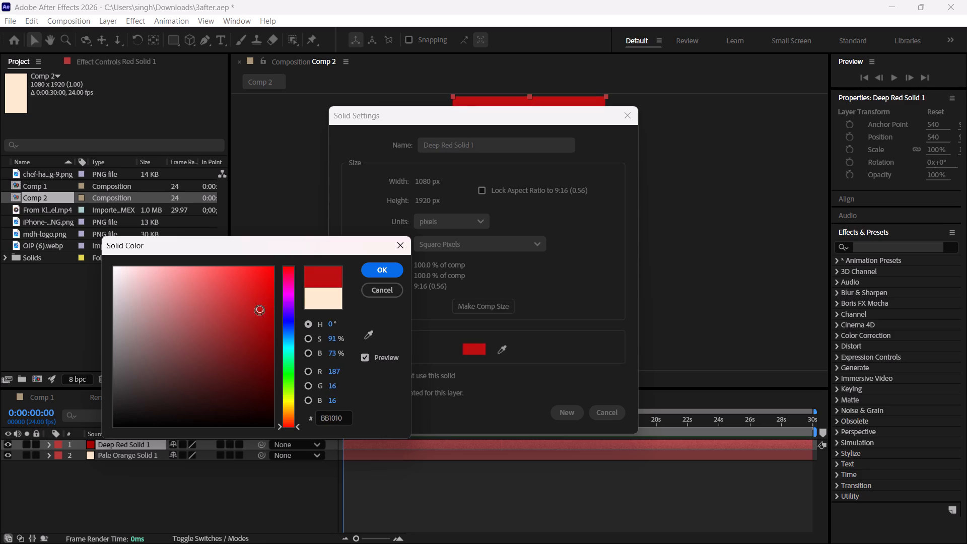
{"action": "left_click_drag", "start_coordinate": [260, 311], "coordinate": [260, 315]}
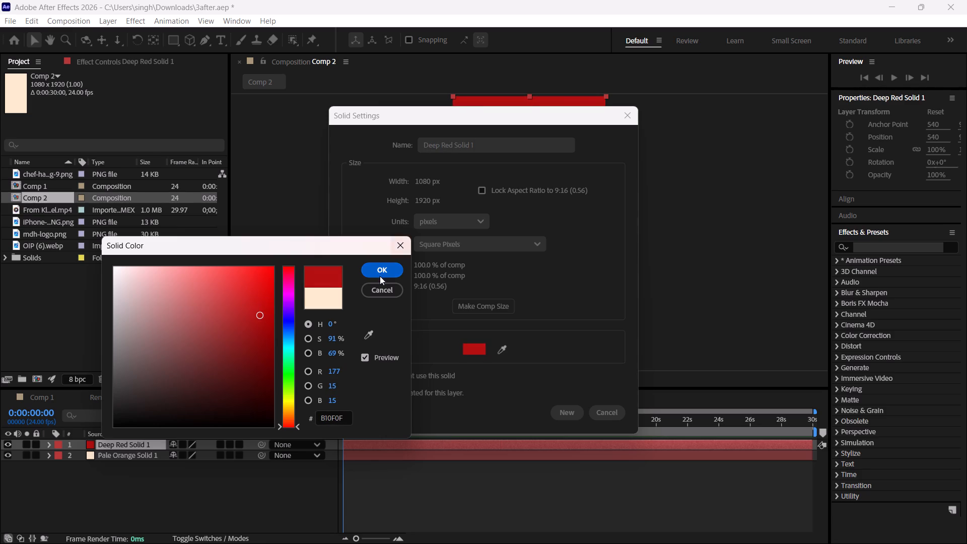
{"action": "left_click", "coordinate": [380, 276]}
{"action": "left_click", "coordinate": [563, 412]}
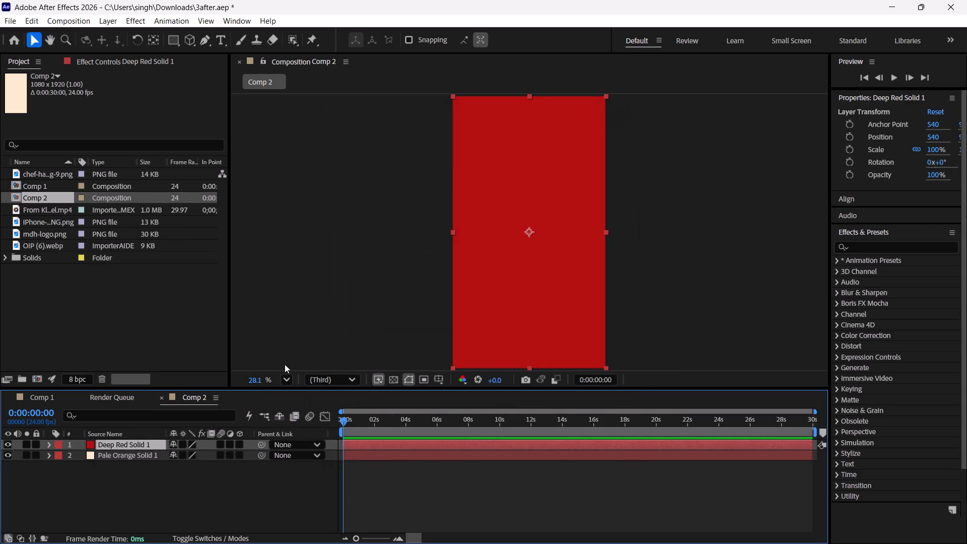
Mask the deep red solid in Comp 2 with the Pen tool, keeping only its lower part below a diagonal edge sloping down to the right.
{"action": "left_click", "coordinate": [139, 443]}
{"action": "left_click", "coordinate": [201, 40]}
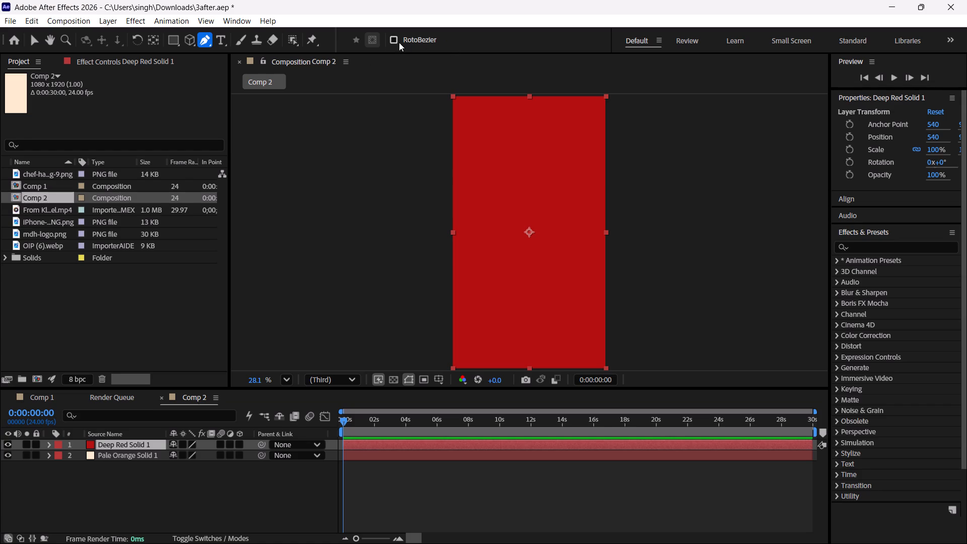
{"action": "left_click", "coordinate": [407, 194]}
{"action": "left_click", "coordinate": [645, 314]}
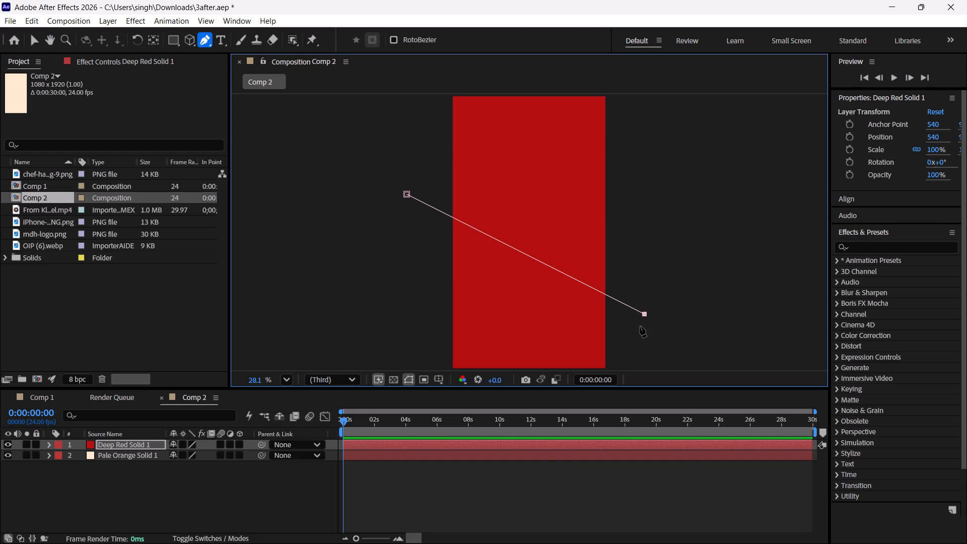
{"action": "scroll", "coordinate": [640, 328], "scroll_direction": "down", "scroll_amount": 5}
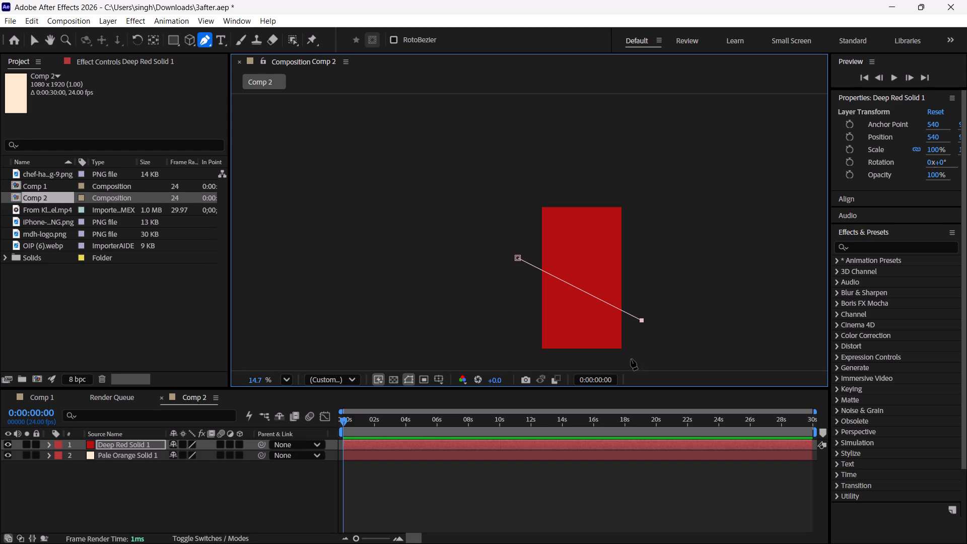
{"action": "left_click", "coordinate": [631, 359]}
{"action": "left_click", "coordinate": [527, 357]}
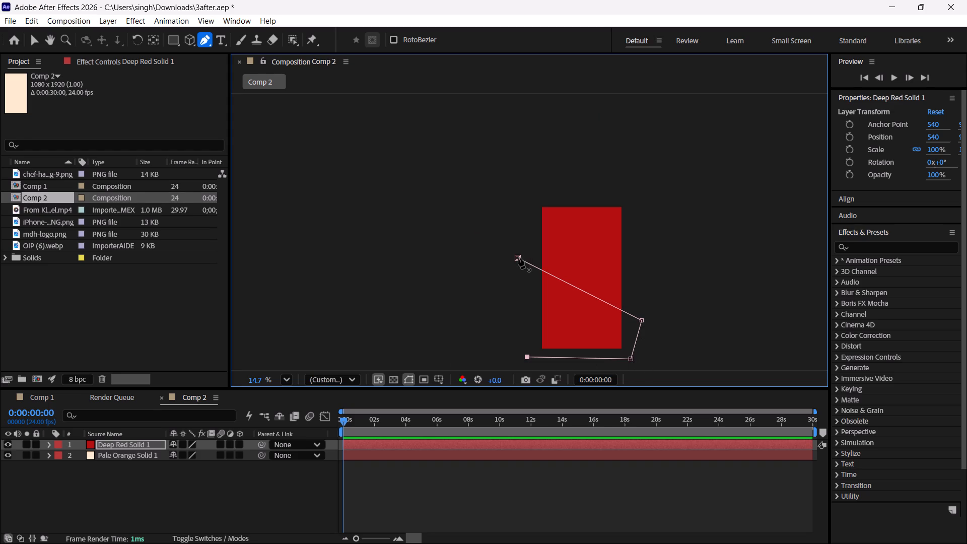
{"action": "left_click", "coordinate": [519, 258]}
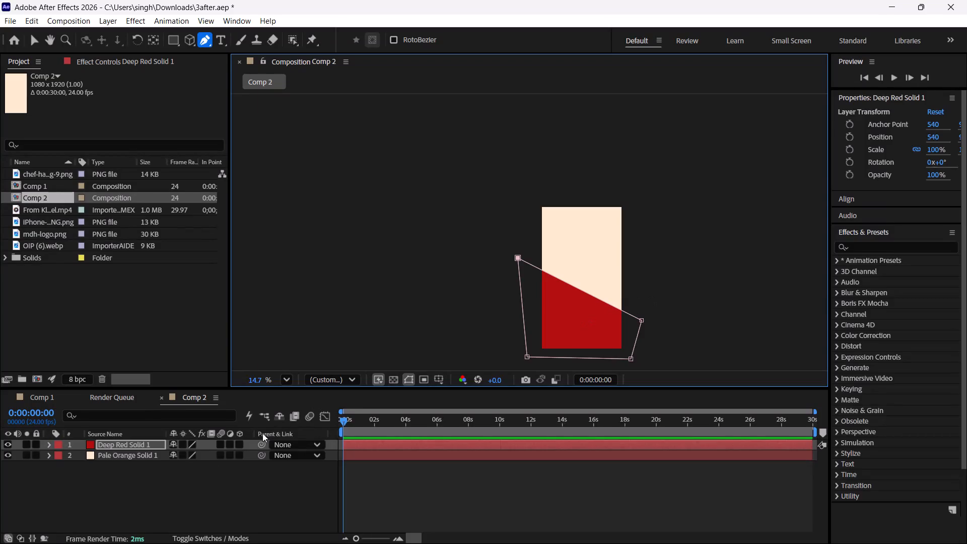
{"action": "left_click", "coordinate": [161, 498]}
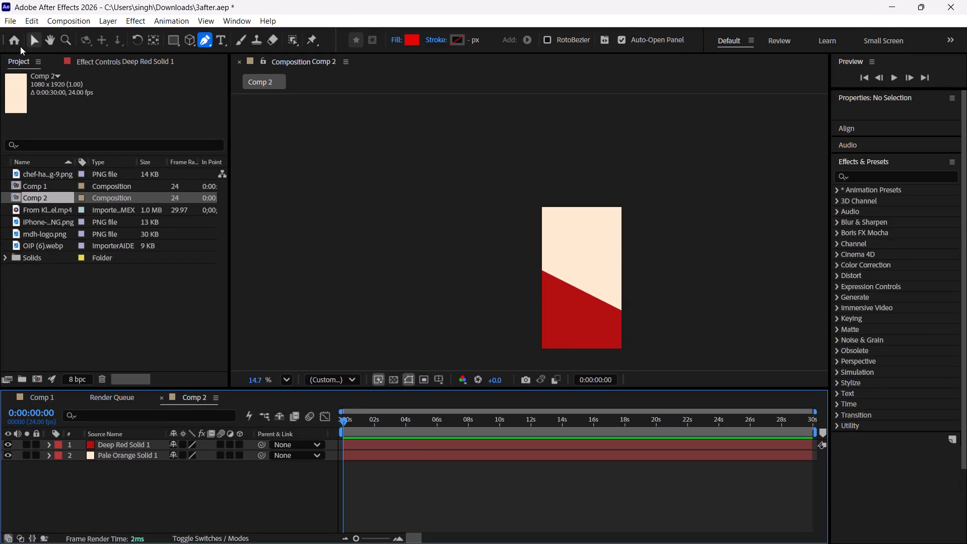
{"action": "left_click", "coordinate": [28, 42]}
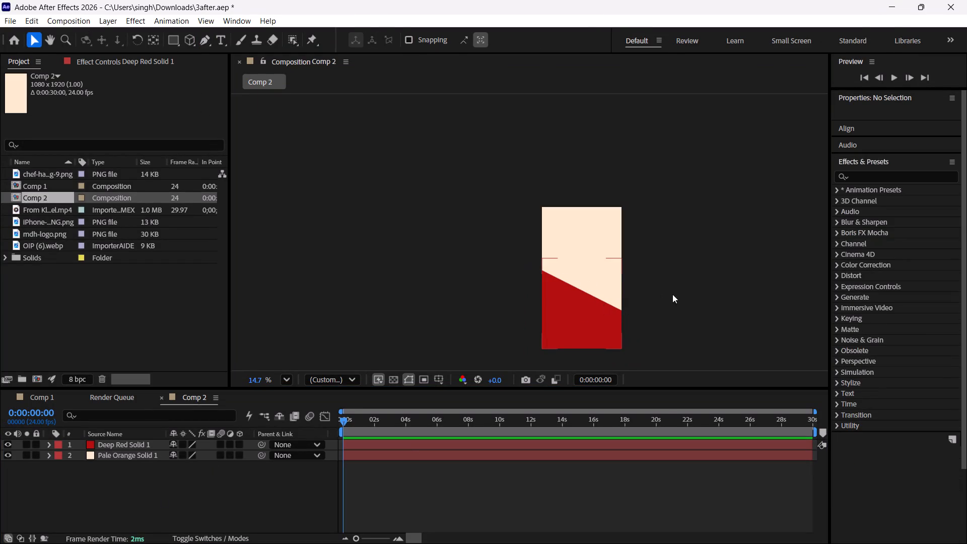
{"action": "key", "text": "space"}
{"action": "key", "text": "space"}
{"action": "key", "text": "space"}
{"action": "key", "text": "space"}
{"action": "key", "text": "space"}
{"action": "key", "text": "space"}
{"action": "key", "text": "space"}
{"action": "key", "text": "space"}
{"action": "key", "text": "space"}
{"action": "key", "text": "space"}
{"action": "key", "text": "space"}
{"action": "key", "text": "space"}
{"action": "key", "text": "space"}
{"action": "key", "text": "space"}
{"action": "key", "text": "space"}
{"action": "key", "text": "space"}
{"action": "key", "text": "space"}
{"action": "key", "text": "space"}
{"action": "key", "text": "space"}
{"action": "key", "text": "space"}
{"action": "left_click_drag", "start_coordinate": [638, 301], "coordinate": [577, 260]}
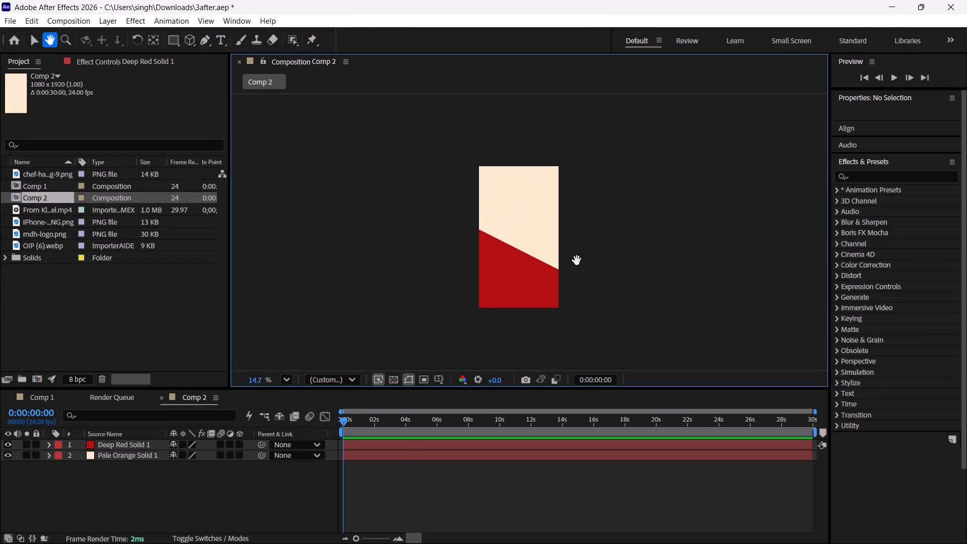
{"action": "left_click_drag", "start_coordinate": [577, 260], "coordinate": [577, 261]}
{"action": "scroll", "coordinate": [529, 266], "scroll_direction": "up", "scroll_amount": 4}
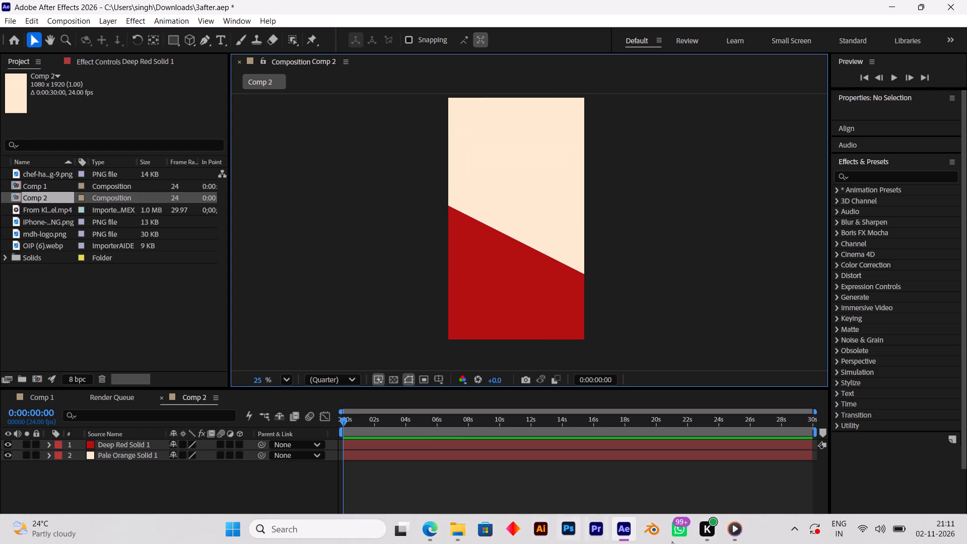
Play the lesson through the comp nesting part, and in After Effects add Comp 2 as the top layer of Comp 1.
{"action": "left_click", "coordinate": [740, 535]}
{"action": "key", "text": "space"}
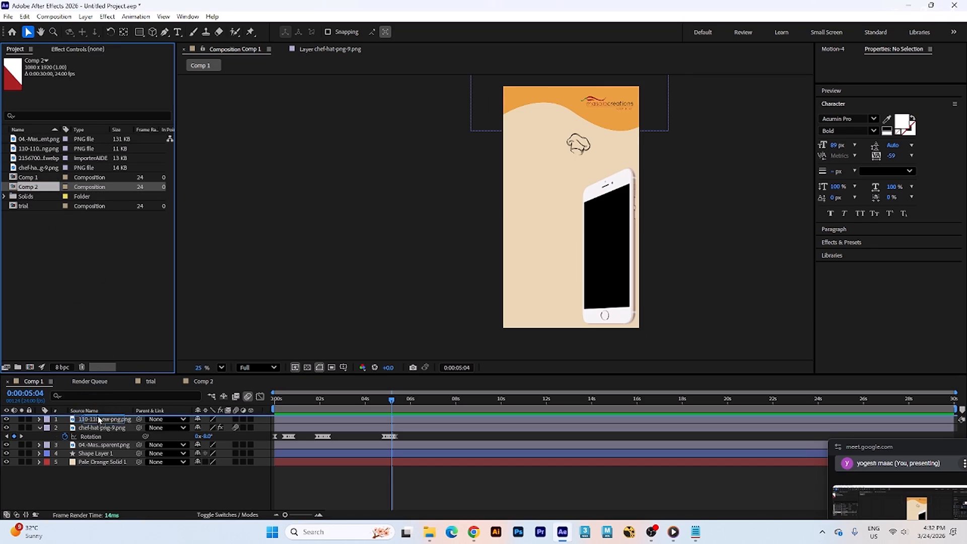
{"action": "key", "text": "space"}
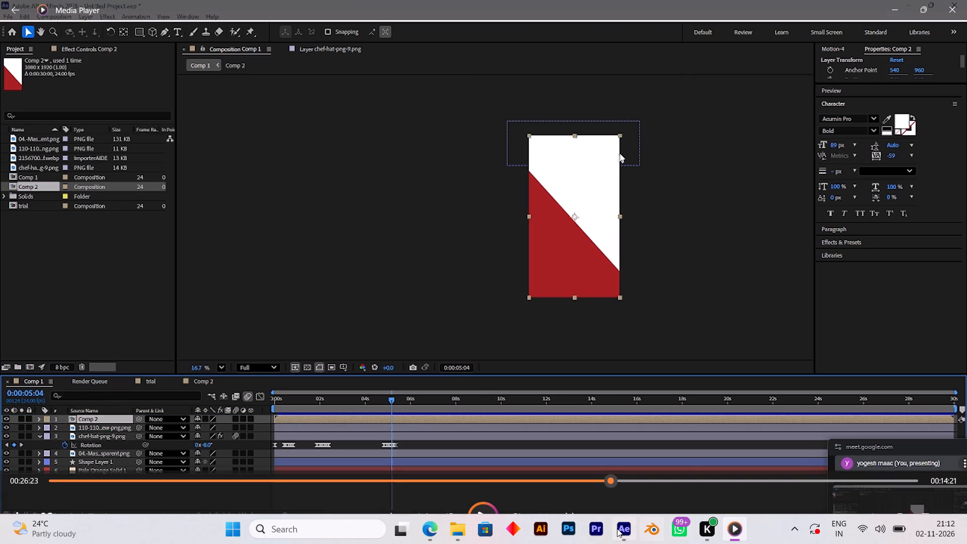
{"action": "left_click", "coordinate": [621, 529]}
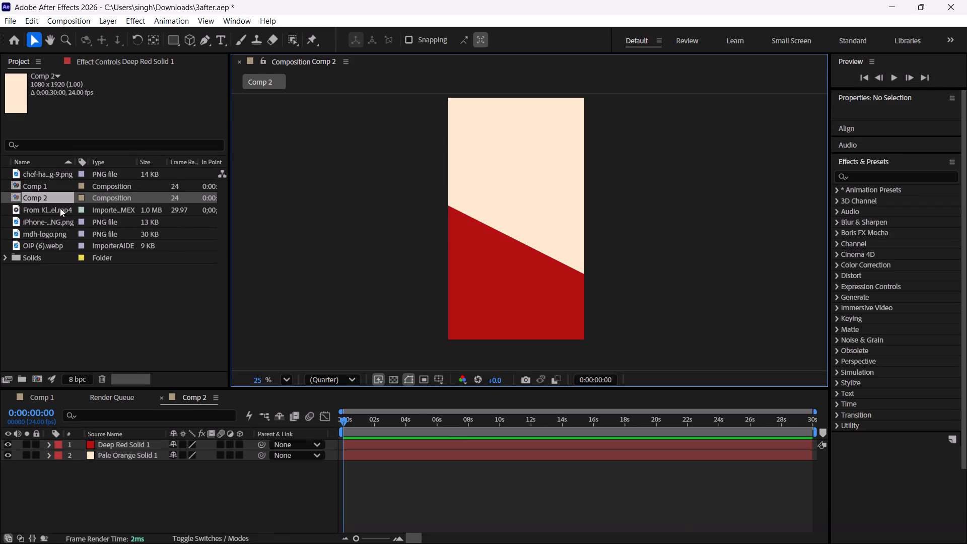
{"action": "left_click", "coordinate": [40, 395]}
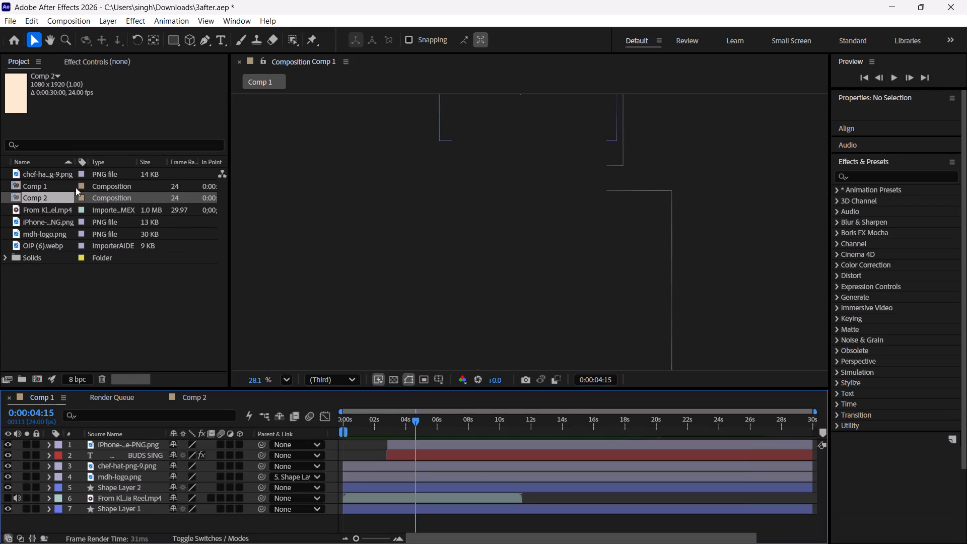
{"action": "left_click_drag", "start_coordinate": [45, 197], "coordinate": [95, 439]}
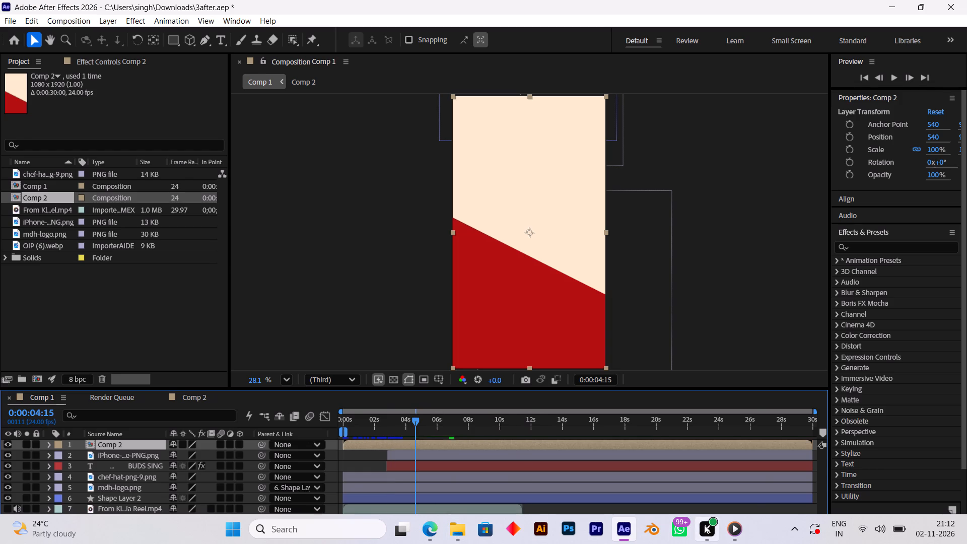
Play the lesson up to its Distort effects list, and in After Effects scale the Comp 2 layer down to about 54.6%.
{"action": "left_click", "coordinate": [733, 529]}
{"action": "key", "text": "space"}
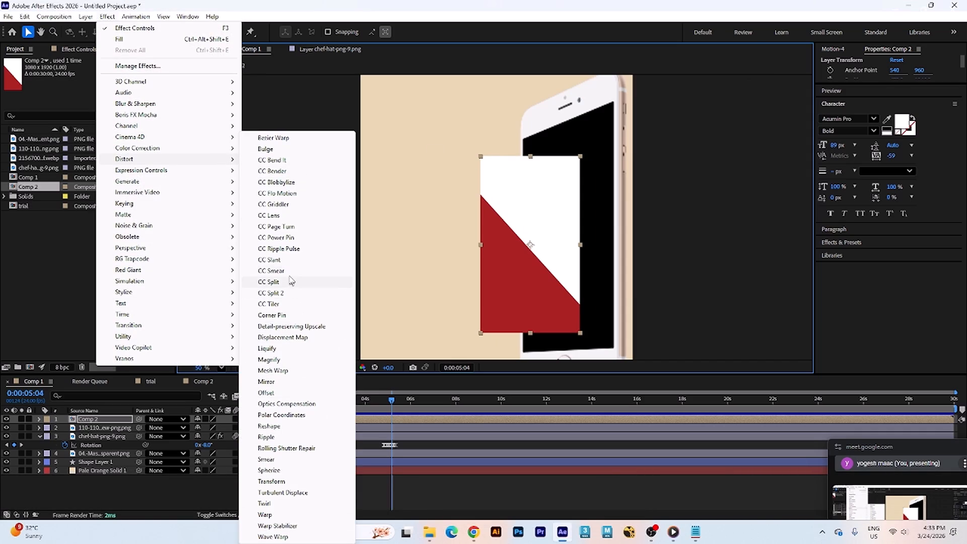
{"action": "key", "text": "space"}
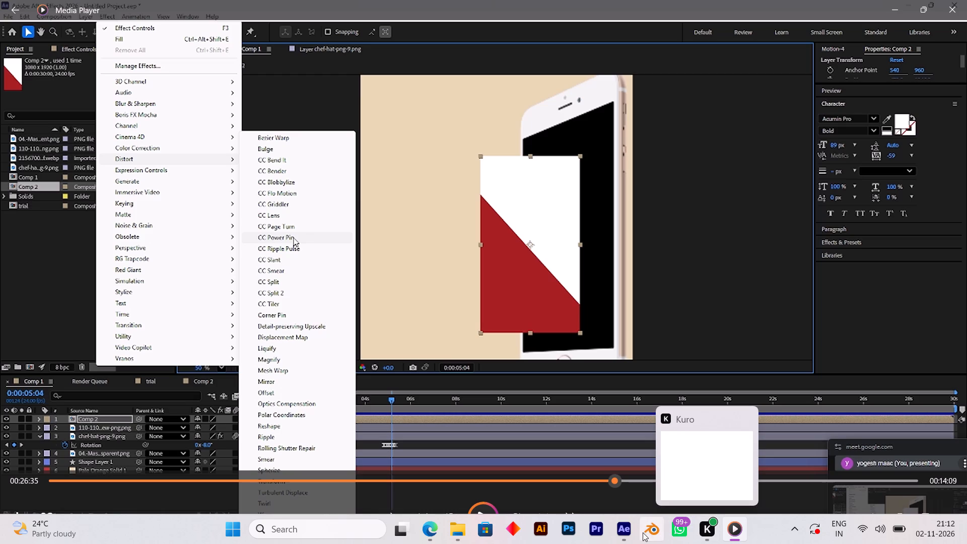
{"action": "left_click", "coordinate": [633, 529]}
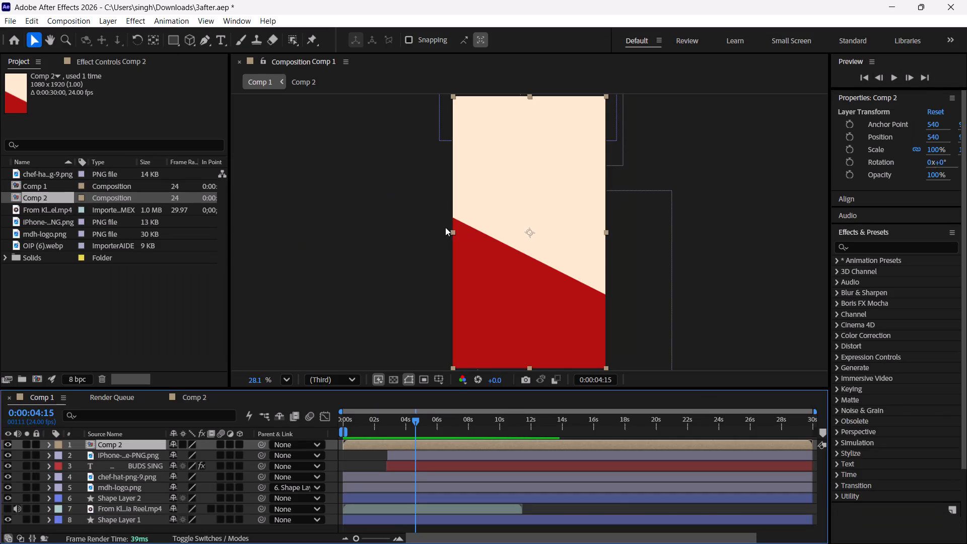
{"action": "left_click_drag", "start_coordinate": [607, 95], "coordinate": [585, 133]}
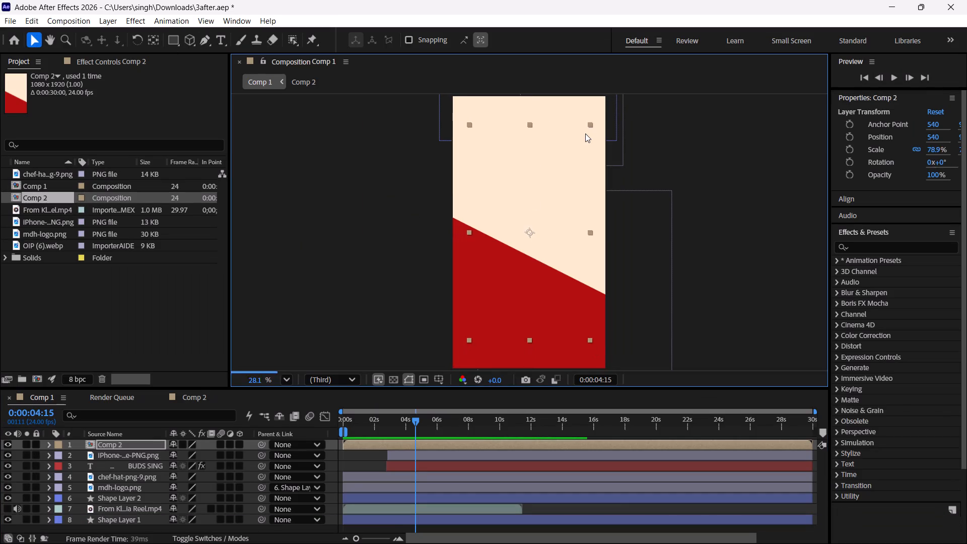
{"action": "left_click_drag", "start_coordinate": [585, 133], "coordinate": [572, 171]}
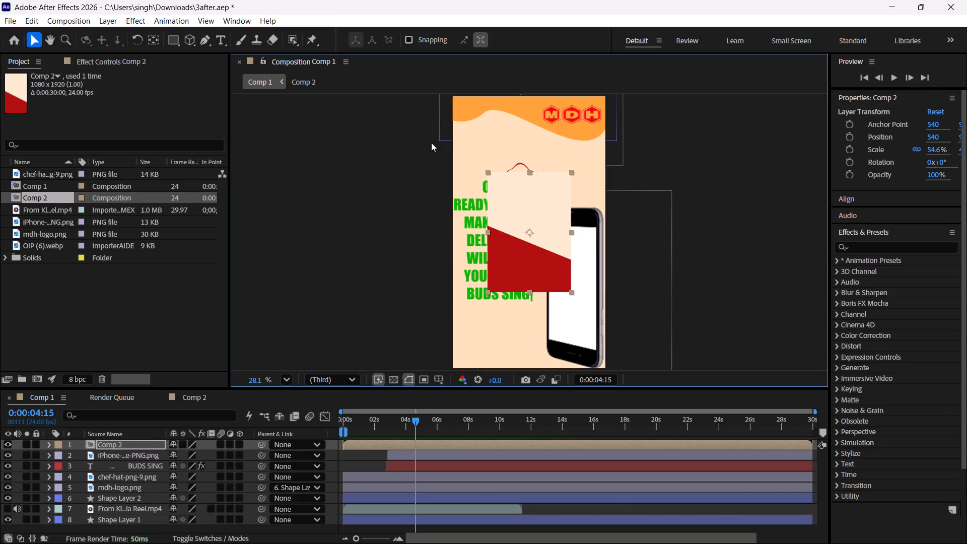
Apply the Corner Pin distort effect to the Comp 2 layer in Comp 1.
{"action": "left_click", "coordinate": [133, 21]}
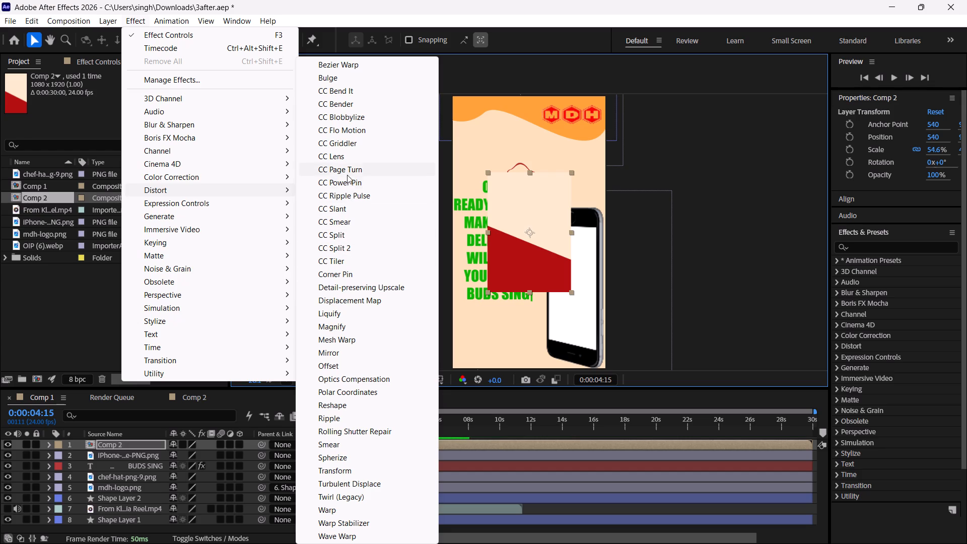
{"action": "left_click", "coordinate": [338, 275]}
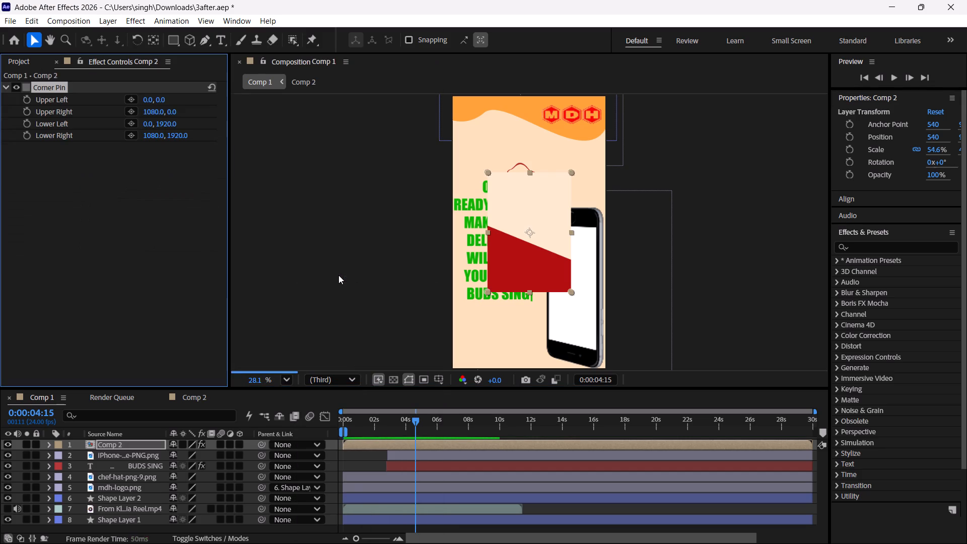
Pin Comp 2's upper corners to the phone screen's upper corners, upper right about 1393, 886 and upper left about 794, 850.
{"action": "scroll", "coordinate": [582, 247], "scroll_direction": "up", "scroll_amount": 3}
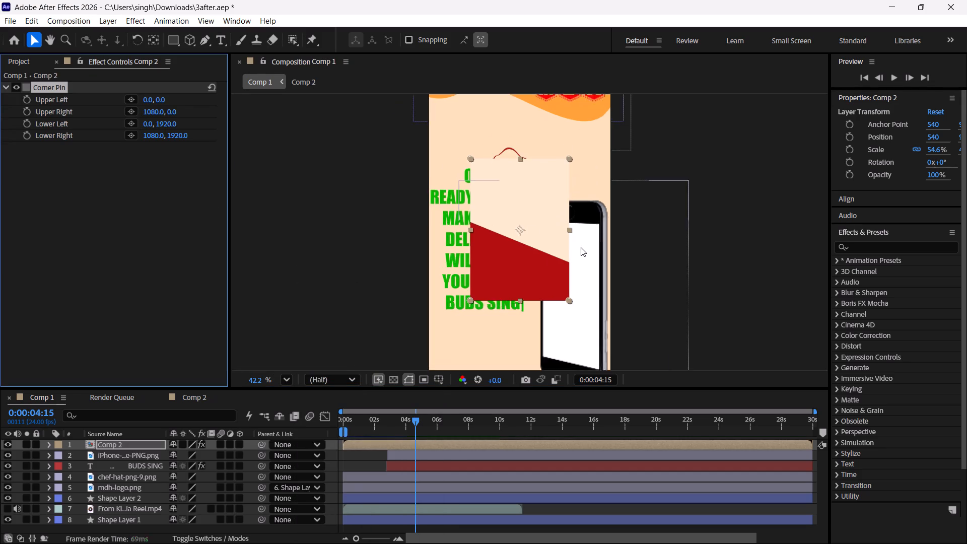
{"action": "scroll", "coordinate": [580, 247], "scroll_direction": "up", "scroll_amount": 3}
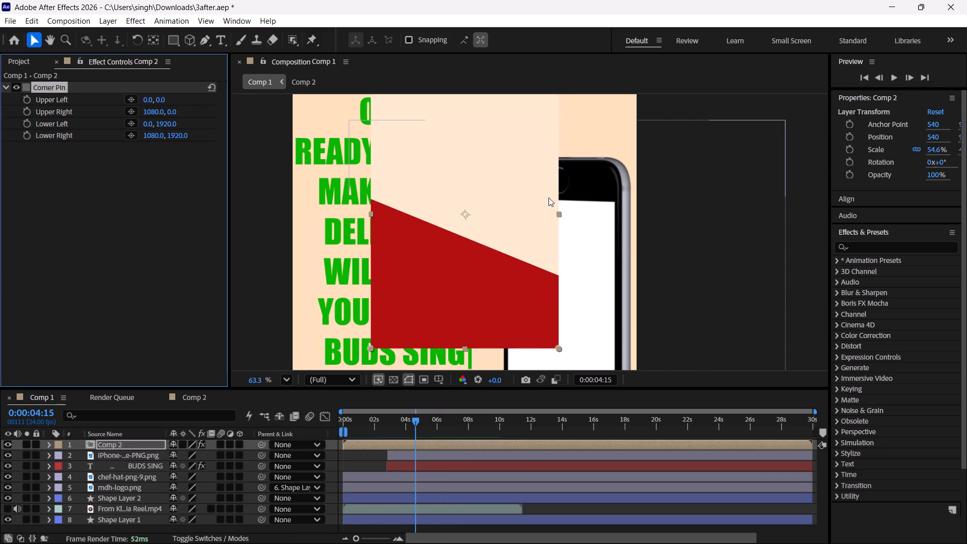
{"action": "key", "text": "space"}
{"action": "key", "text": "space"}
{"action": "key", "text": "space"}
{"action": "key", "text": "space"}
{"action": "key", "text": "space"}
{"action": "key", "text": "space"}
{"action": "key", "text": "space"}
{"action": "key", "text": "space"}
{"action": "key", "text": "space"}
{"action": "key", "text": "space"}
{"action": "key", "text": "space"}
{"action": "key", "text": "space"}
{"action": "left_click_drag", "start_coordinate": [546, 199], "coordinate": [544, 266]}
{"action": "left_click_drag", "start_coordinate": [557, 145], "coordinate": [572, 242]}
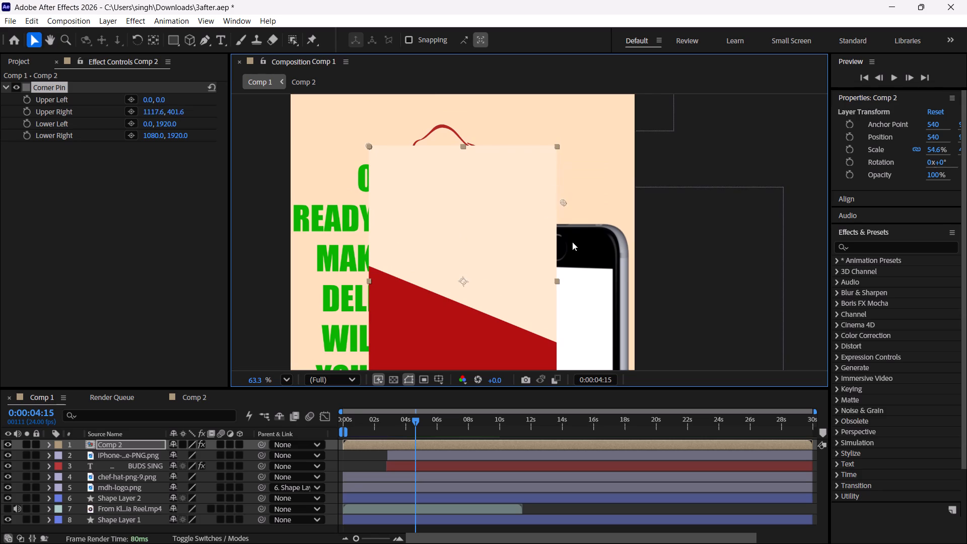
{"action": "left_click_drag", "start_coordinate": [572, 242], "coordinate": [610, 269]}
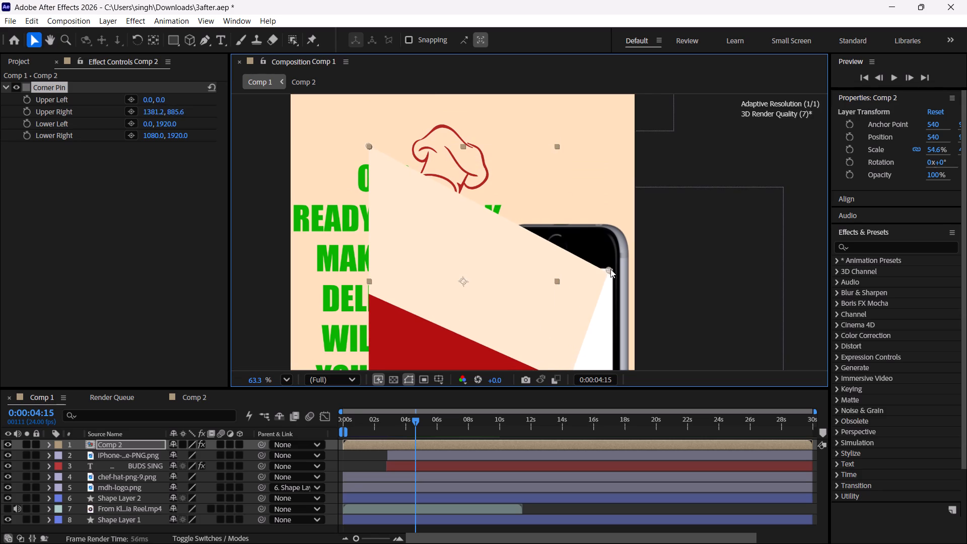
{"action": "left_click_drag", "start_coordinate": [610, 269], "coordinate": [611, 269]}
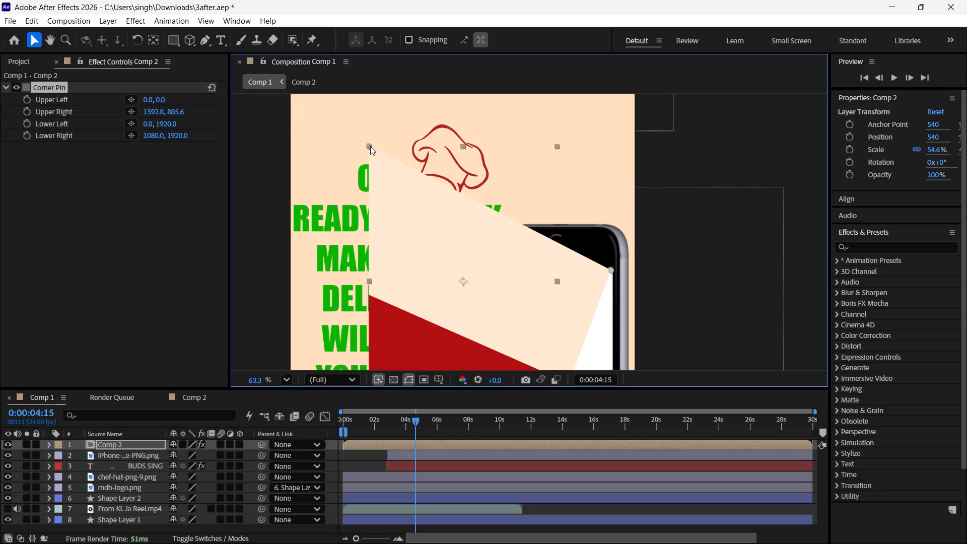
{"action": "left_click_drag", "start_coordinate": [370, 146], "coordinate": [514, 277]}
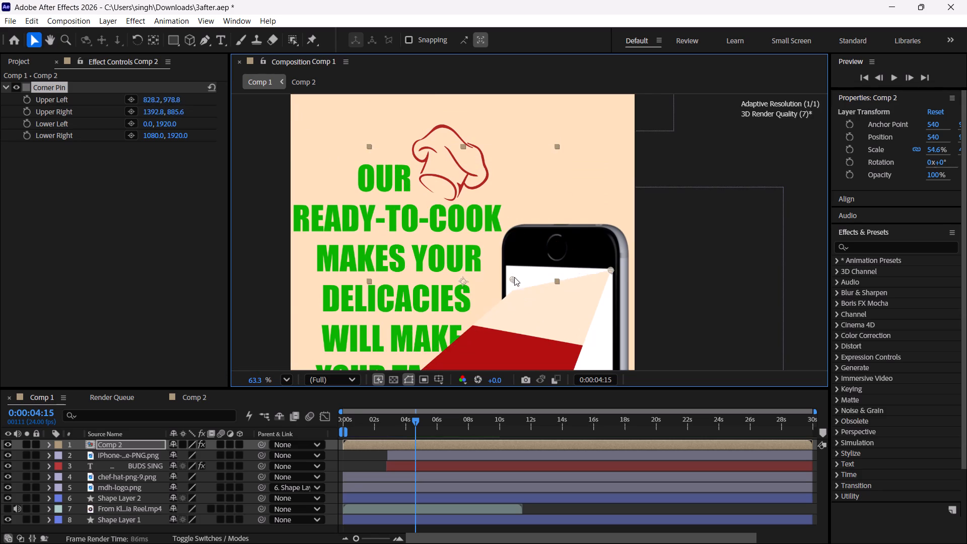
{"action": "left_click_drag", "start_coordinate": [514, 277], "coordinate": [508, 265]}
Pin Comp 2's lower corners to the phone screen's lower corners, lower right about 1415, 2876 and lower left about 781, 2685.
{"action": "scroll", "coordinate": [519, 276], "scroll_direction": "down", "scroll_amount": 3}
{"action": "key", "text": "space"}
{"action": "key", "text": "space"}
{"action": "key", "text": "space"}
{"action": "key", "text": "space"}
{"action": "key", "text": "space"}
{"action": "key", "text": "space"}
{"action": "key", "text": "space"}
{"action": "key", "text": "space"}
{"action": "key", "text": "space"}
{"action": "key", "text": "space"}
{"action": "key", "text": "space"}
{"action": "key", "text": "space"}
{"action": "key", "text": "space"}
{"action": "key", "text": "space"}
{"action": "key", "text": "space"}
{"action": "key", "text": "space"}
{"action": "key", "text": "space"}
{"action": "key", "text": "space"}
{"action": "key", "text": "space"}
{"action": "key", "text": "space"}
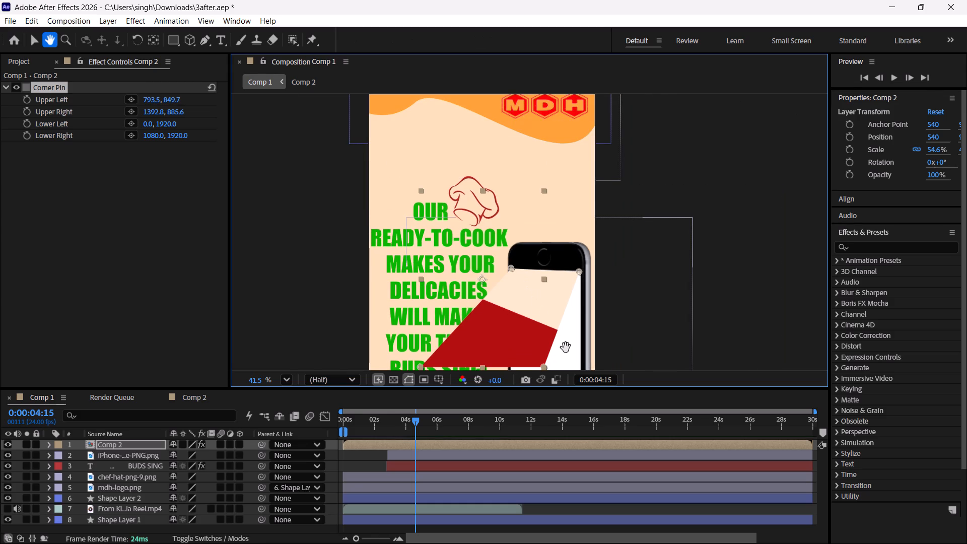
{"action": "left_click_drag", "start_coordinate": [569, 336], "coordinate": [491, 175]}
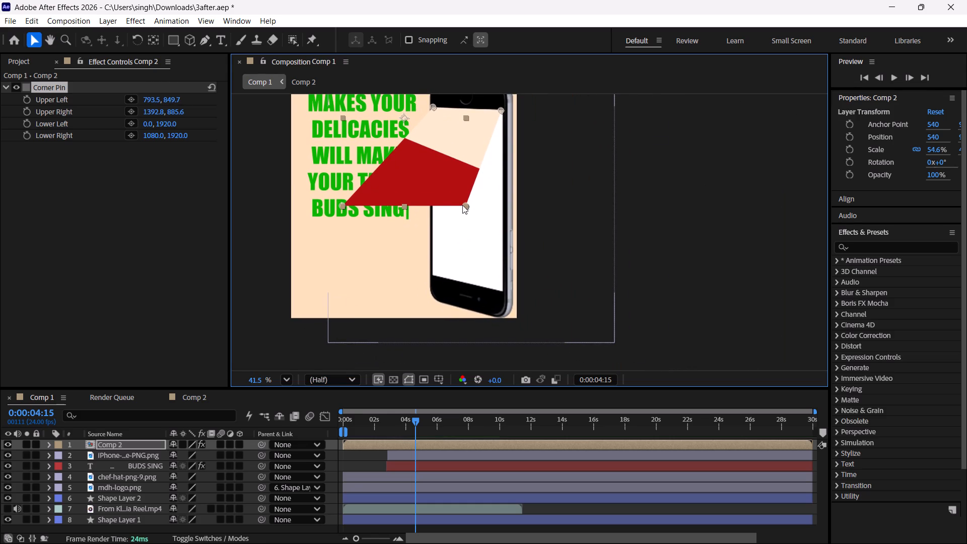
{"action": "left_click_drag", "start_coordinate": [465, 206], "coordinate": [500, 291]}
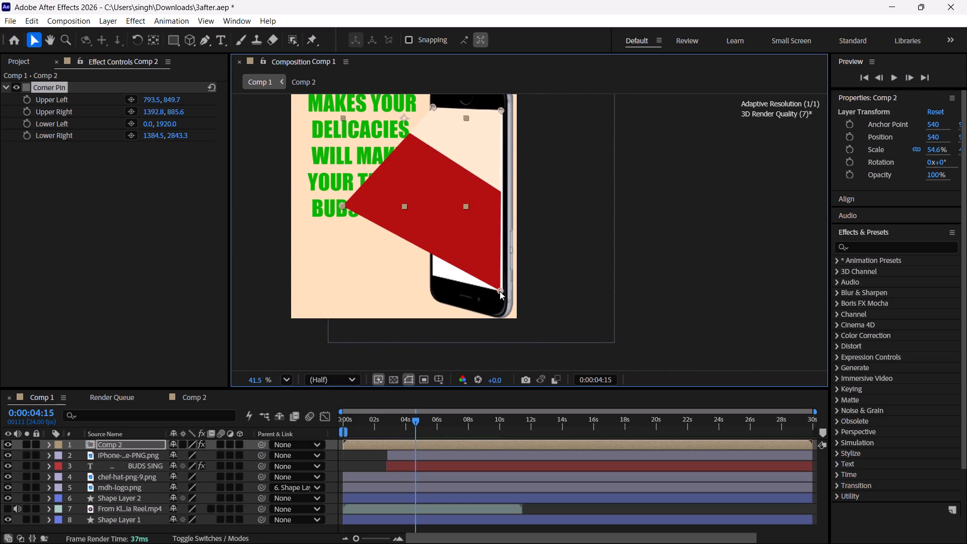
{"action": "left_click_drag", "start_coordinate": [500, 291], "coordinate": [503, 294]}
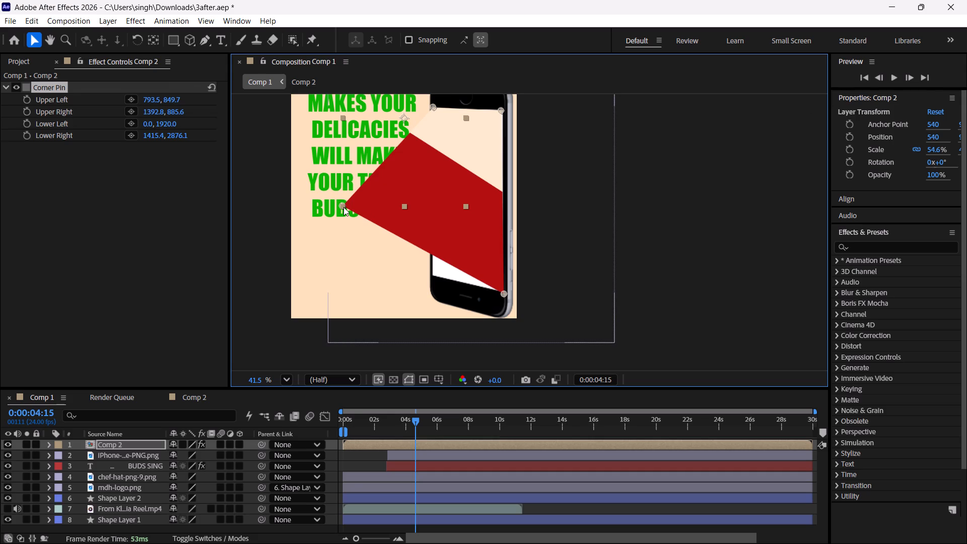
{"action": "left_click_drag", "start_coordinate": [343, 207], "coordinate": [441, 276]}
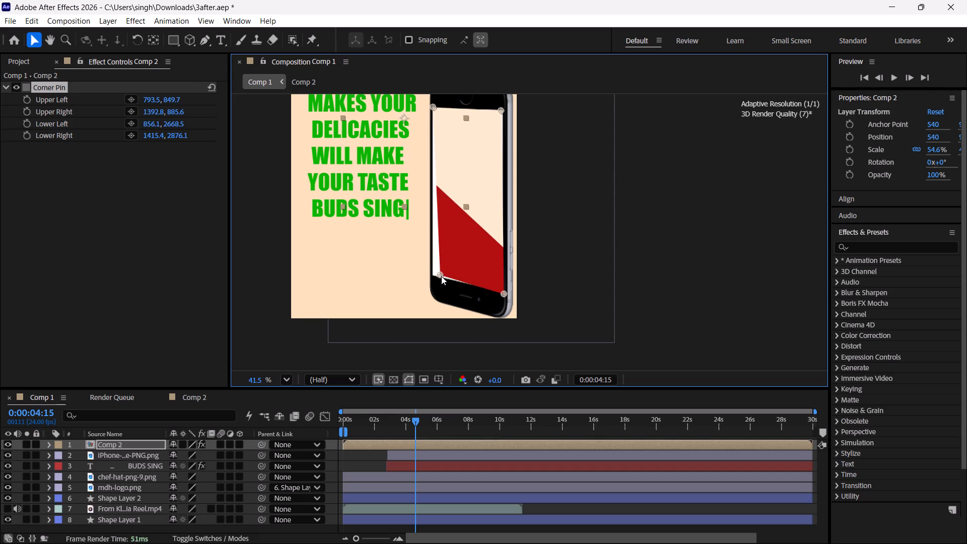
{"action": "left_click_drag", "start_coordinate": [441, 276], "coordinate": [434, 276]}
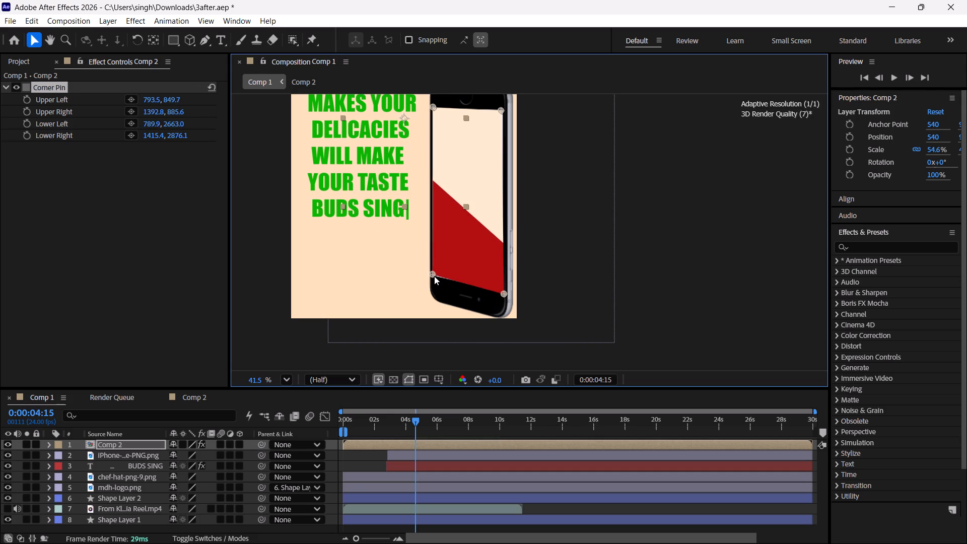
{"action": "left_click_drag", "start_coordinate": [434, 276], "coordinate": [433, 278]}
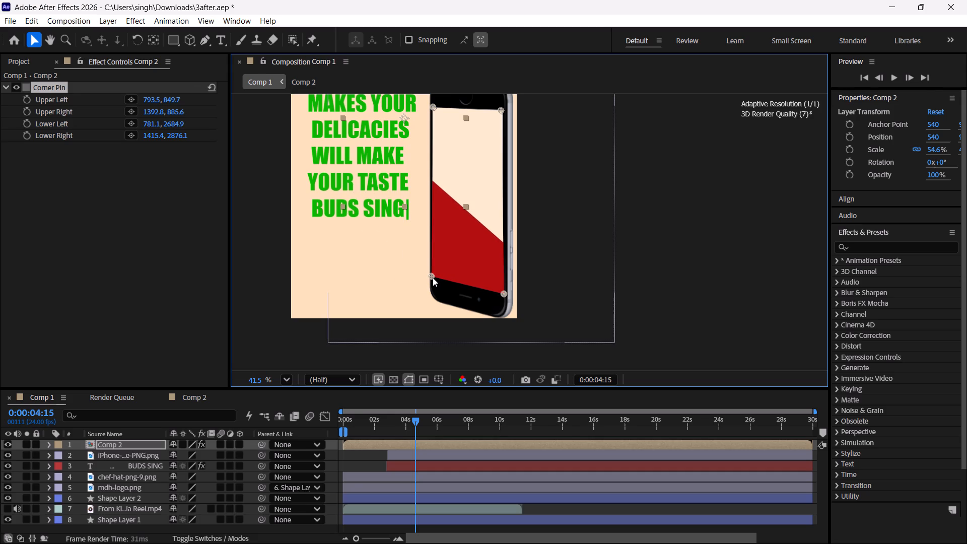
Refine Comp 2's upper right corner pin onto the phone screen's upper right corner, at about 1403.2, 873.6.
{"action": "scroll", "coordinate": [494, 138], "scroll_direction": "up", "scroll_amount": 5}
{"action": "key", "text": "space"}
{"action": "key", "text": "space"}
{"action": "key", "text": "space"}
{"action": "key", "text": "space"}
{"action": "key", "text": "space"}
{"action": "key", "text": "space"}
{"action": "key", "text": "space"}
{"action": "key", "text": "space"}
{"action": "key", "text": "space"}
{"action": "key", "text": "space"}
{"action": "key", "text": "space"}
{"action": "key", "text": "space"}
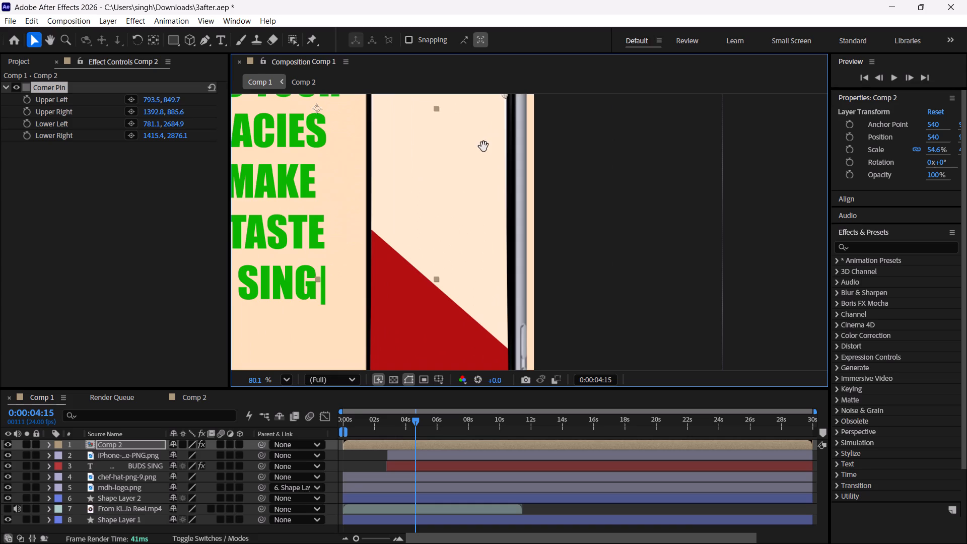
{"action": "left_click_drag", "start_coordinate": [483, 147], "coordinate": [480, 309]}
{"action": "scroll", "coordinate": [496, 268], "scroll_direction": "up", "scroll_amount": 9}
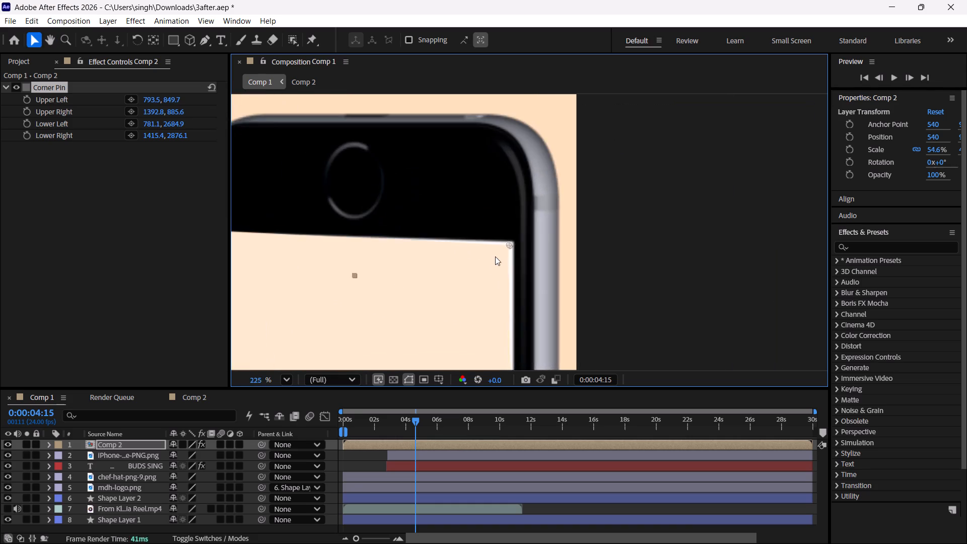
{"action": "scroll", "coordinate": [495, 256], "scroll_direction": "up", "scroll_amount": 18}
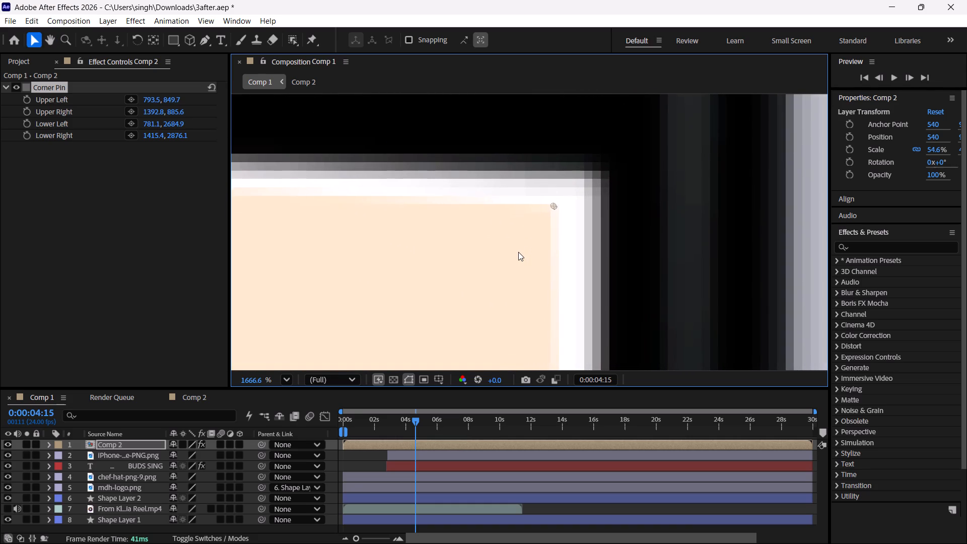
{"action": "scroll", "coordinate": [522, 250], "scroll_direction": "up", "scroll_amount": 7}
{"action": "left_click_drag", "start_coordinate": [554, 207], "coordinate": [598, 168]}
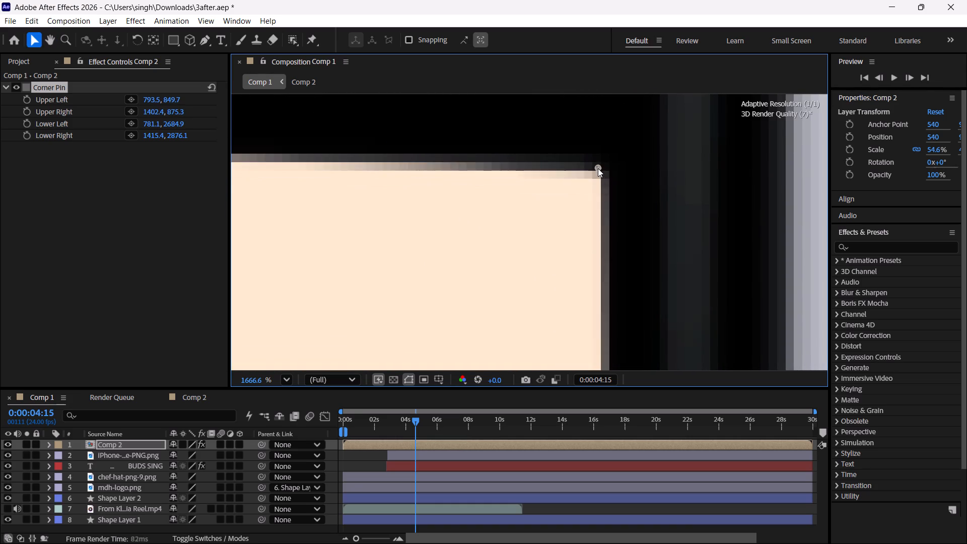
{"action": "left_click_drag", "start_coordinate": [598, 168], "coordinate": [601, 166]}
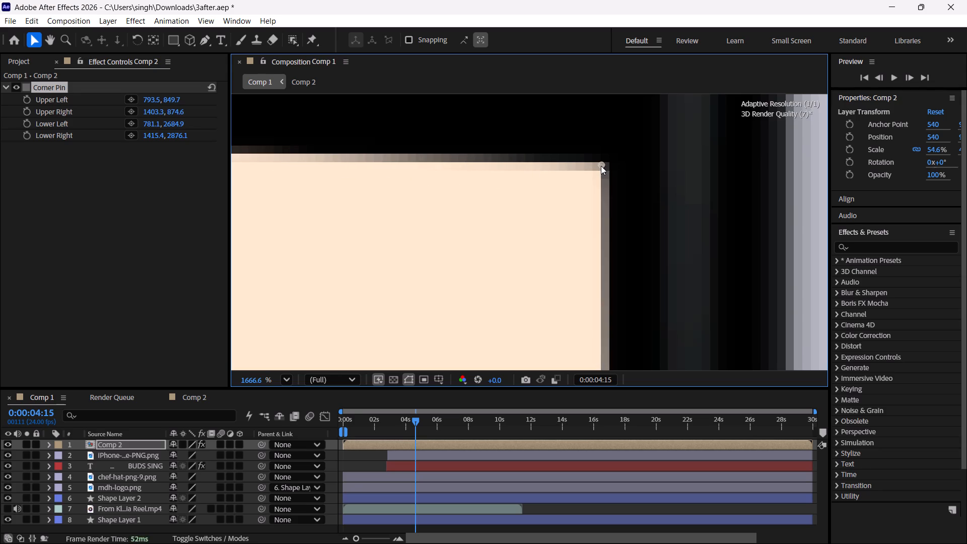
{"action": "left_click_drag", "start_coordinate": [601, 166], "coordinate": [601, 162]}
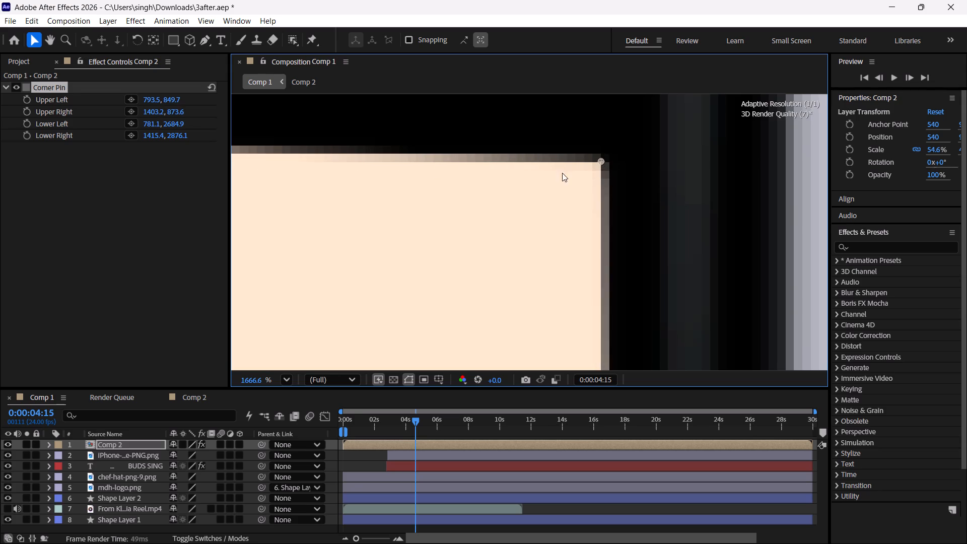
Refine Comp 2's upper left corner pin onto the phone screen's upper left corner, at about 787.3, 852.5.
{"action": "key", "text": "space"}
{"action": "key", "text": "space"}
{"action": "key", "text": "space"}
{"action": "key", "text": "space"}
{"action": "key", "text": "space"}
{"action": "key", "text": "space"}
{"action": "key", "text": "space"}
{"action": "key", "text": "space"}
{"action": "key", "text": "space"}
{"action": "key", "text": "space"}
{"action": "key", "text": "space"}
{"action": "key", "text": "space"}
{"action": "key", "text": "space"}
{"action": "key", "text": "space"}
{"action": "key", "text": "space"}
{"action": "key", "text": "space"}
{"action": "key", "text": "space"}
{"action": "key", "text": "space"}
{"action": "key", "text": "space"}
{"action": "key", "text": "space"}
{"action": "left_click_drag", "start_coordinate": [472, 227], "coordinate": [679, 235]}
{"action": "left_click_drag", "start_coordinate": [344, 178], "coordinate": [540, 206]}
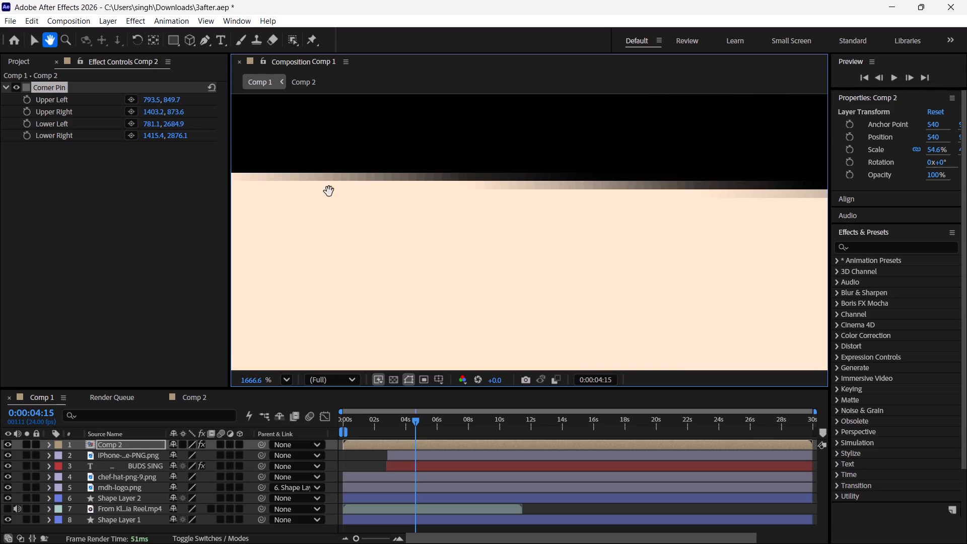
{"action": "left_click_drag", "start_coordinate": [316, 191], "coordinate": [550, 203]}
{"action": "left_click_drag", "start_coordinate": [381, 235], "coordinate": [634, 232]}
{"action": "left_click_drag", "start_coordinate": [378, 222], "coordinate": [685, 228]}
{"action": "left_click_drag", "start_coordinate": [458, 219], "coordinate": [714, 232]}
{"action": "left_click_drag", "start_coordinate": [412, 223], "coordinate": [660, 226]}
{"action": "left_click_drag", "start_coordinate": [341, 206], "coordinate": [586, 206]}
{"action": "left_click_drag", "start_coordinate": [327, 203], "coordinate": [696, 224]}
{"action": "left_click_drag", "start_coordinate": [356, 198], "coordinate": [648, 217]}
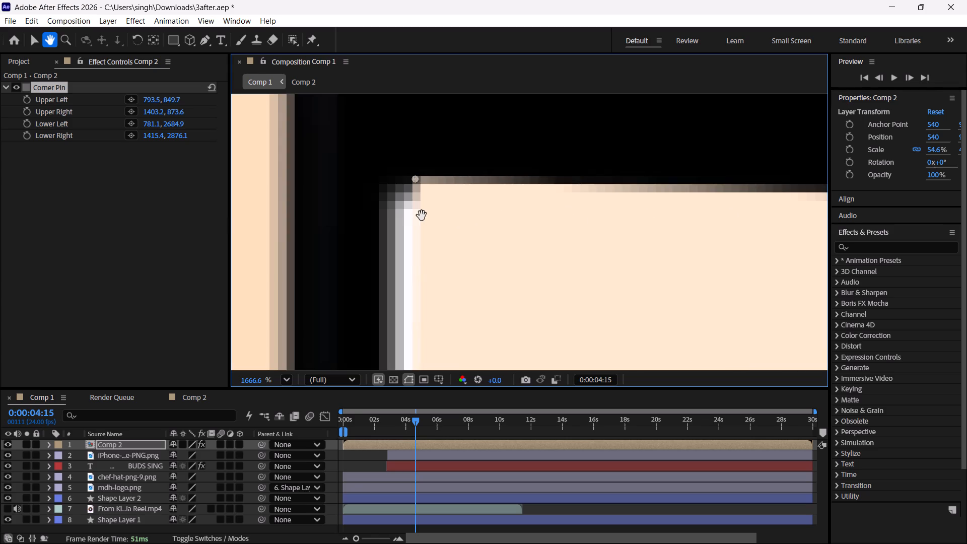
{"action": "left_click_drag", "start_coordinate": [433, 216], "coordinate": [466, 205]}
{"action": "left_click_drag", "start_coordinate": [448, 169], "coordinate": [437, 181]}
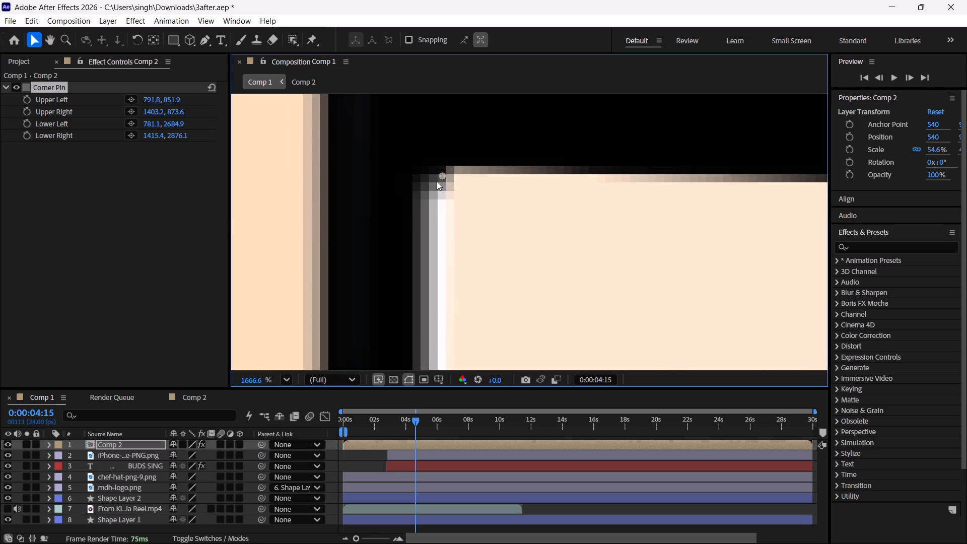
{"action": "left_click_drag", "start_coordinate": [437, 181], "coordinate": [420, 179]}
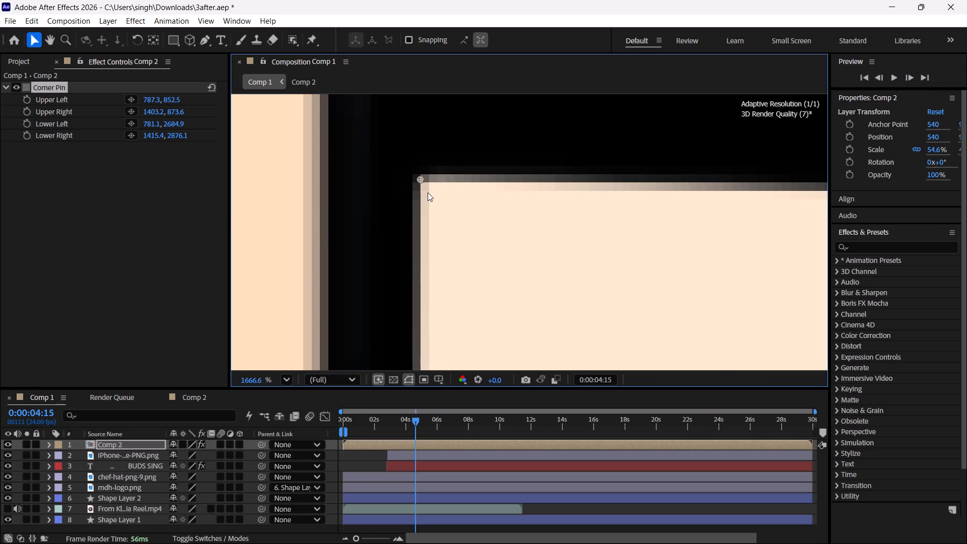
Refine Comp 2's lower left corner pin onto the phone screen's lower left corner, at about 786.5, 2671.4.
{"action": "scroll", "coordinate": [465, 247], "scroll_direction": "down", "scroll_amount": 7}
{"action": "scroll", "coordinate": [502, 284], "scroll_direction": "down", "scroll_amount": 5}
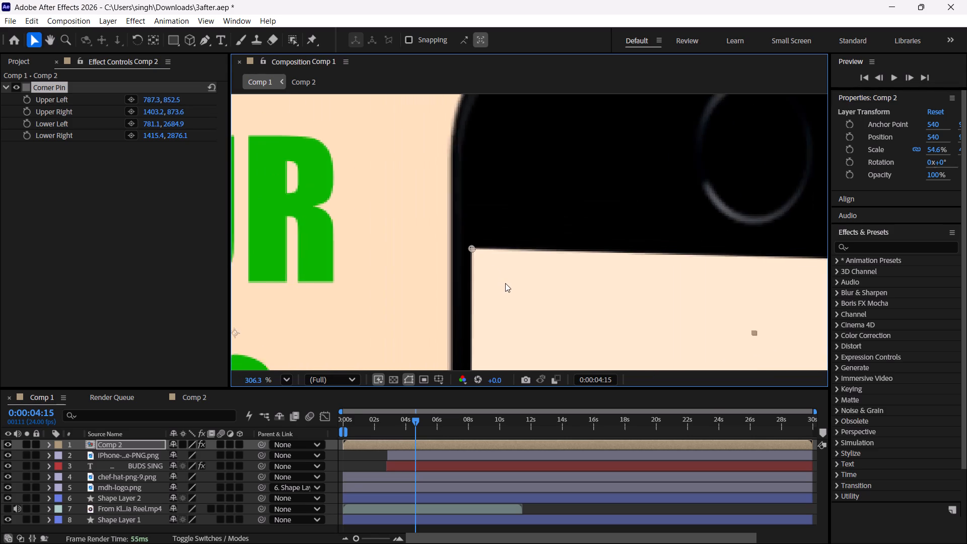
{"action": "key", "text": "space"}
{"action": "key", "text": "space"}
{"action": "key", "text": "space"}
{"action": "key", "text": "space"}
{"action": "key", "text": "space"}
{"action": "key", "text": "space"}
{"action": "key", "text": "space"}
{"action": "key", "text": "space"}
{"action": "key", "text": "space"}
{"action": "key", "text": "space"}
{"action": "key", "text": "space"}
{"action": "key", "text": "space"}
{"action": "key", "text": "space"}
{"action": "key", "text": "space"}
{"action": "key", "text": "space"}
{"action": "key", "text": "space"}
{"action": "key", "text": "space"}
{"action": "key", "text": "space"}
{"action": "key", "text": "space"}
{"action": "key", "text": "space"}
{"action": "left_click_drag", "start_coordinate": [530, 329], "coordinate": [559, 186]}
{"action": "left_click_drag", "start_coordinate": [560, 281], "coordinate": [531, 74]}
{"action": "left_click_drag", "start_coordinate": [540, 242], "coordinate": [543, 268]}
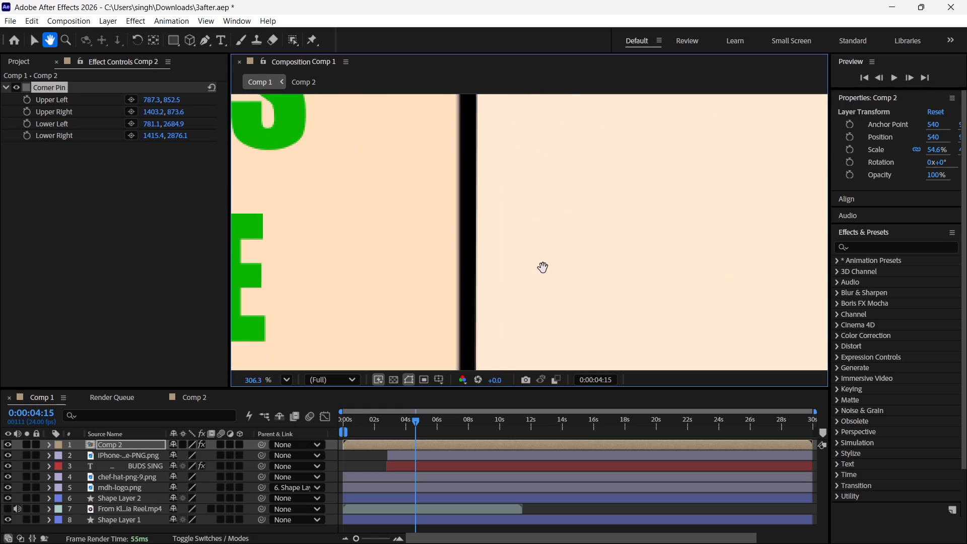
{"action": "left_click_drag", "start_coordinate": [543, 268], "coordinate": [537, 115]}
{"action": "left_click_drag", "start_coordinate": [540, 305], "coordinate": [535, 99]}
{"action": "left_click_drag", "start_coordinate": [532, 310], "coordinate": [535, 45]}
{"action": "left_click_drag", "start_coordinate": [533, 298], "coordinate": [510, 121]}
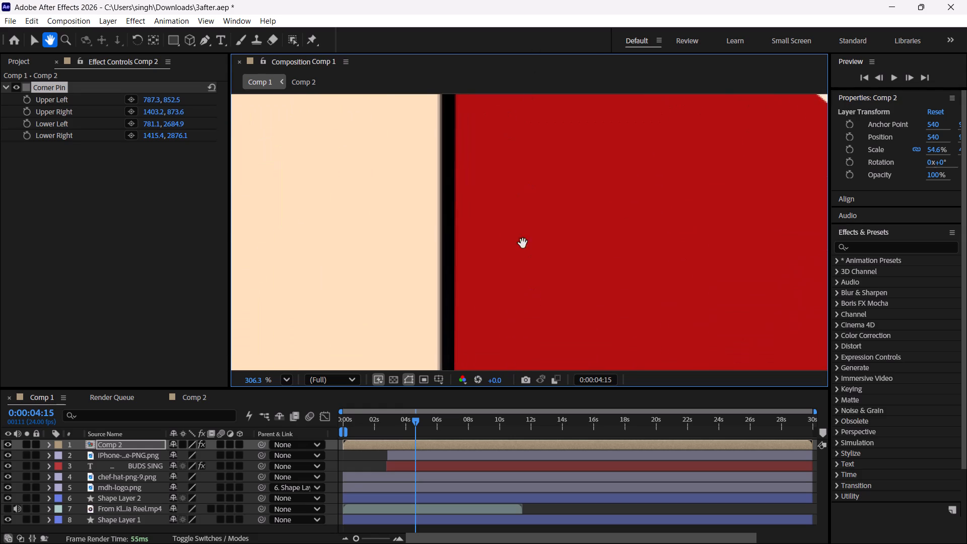
{"action": "left_click_drag", "start_coordinate": [525, 277], "coordinate": [509, 112]}
{"action": "scroll", "coordinate": [442, 271], "scroll_direction": "up", "scroll_amount": 7}
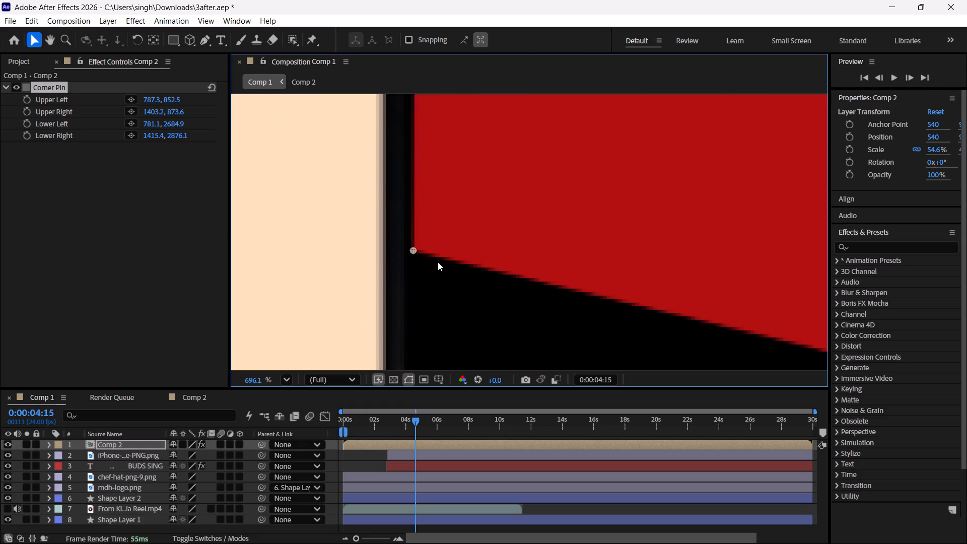
{"action": "scroll", "coordinate": [435, 257], "scroll_direction": "up", "scroll_amount": 12}
{"action": "scroll", "coordinate": [389, 237], "scroll_direction": "up", "scroll_amount": 2}
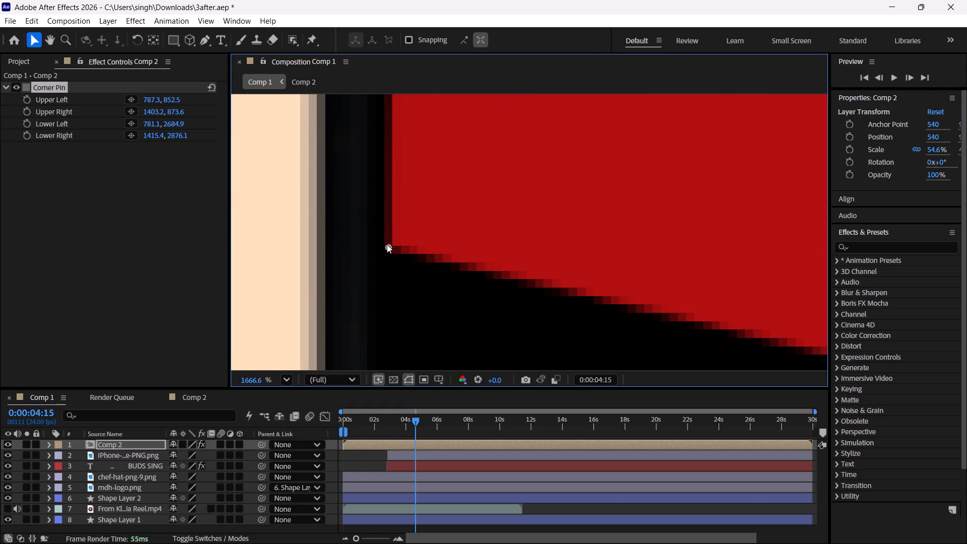
{"action": "left_click_drag", "start_coordinate": [387, 244], "coordinate": [454, 175]}
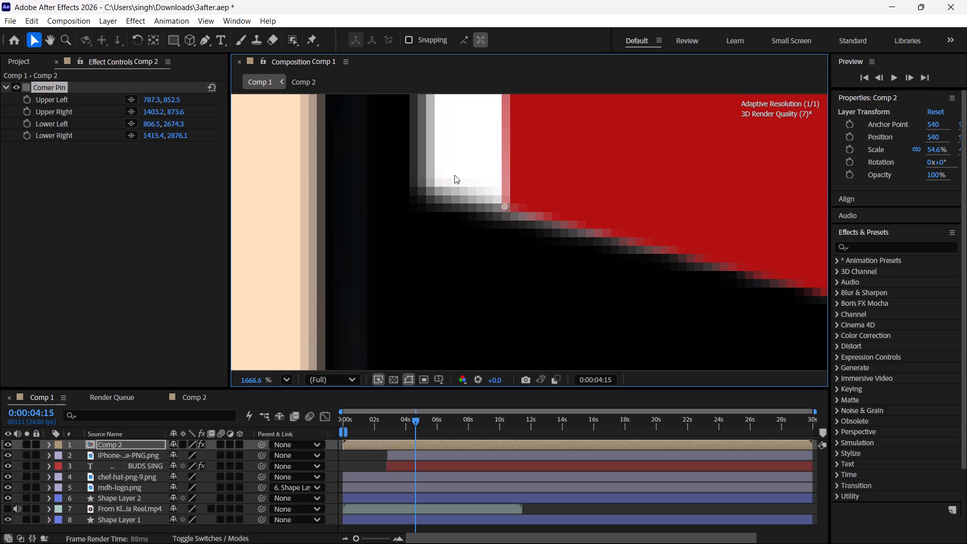
{"action": "left_click_drag", "start_coordinate": [454, 175], "coordinate": [413, 190]}
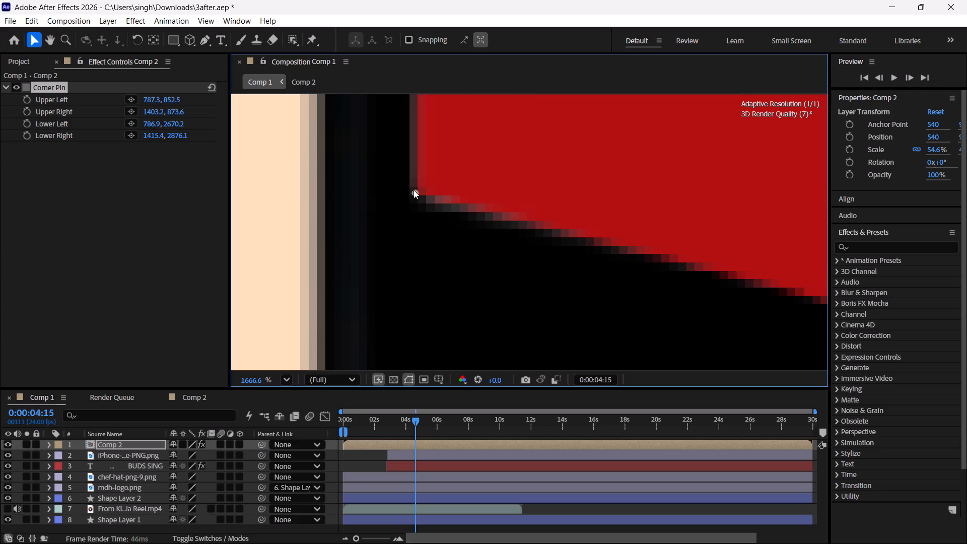
{"action": "left_click_drag", "start_coordinate": [413, 190], "coordinate": [411, 194]}
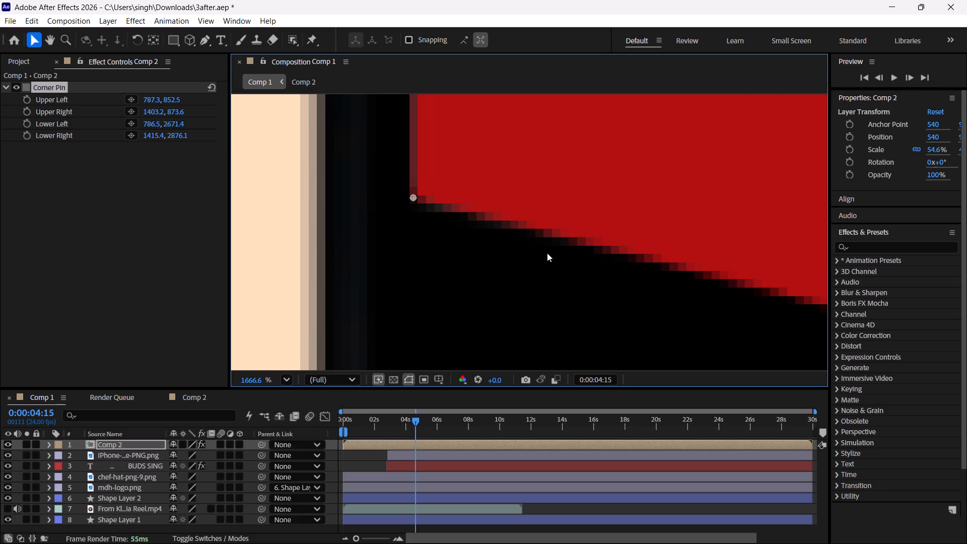
Refine Comp 2's lower right corner pin onto the phone screen's lower right corner, at about 1404.5, 2849.8, and deselect the layer.
{"action": "scroll", "coordinate": [605, 279], "scroll_direction": "down", "scroll_amount": 7}
{"action": "key", "text": "space"}
{"action": "key", "text": "space"}
{"action": "key", "text": "space"}
{"action": "key", "text": "space"}
{"action": "key", "text": "space"}
{"action": "key", "text": "space"}
{"action": "key", "text": "space"}
{"action": "key", "text": "space"}
{"action": "key", "text": "space"}
{"action": "key", "text": "space"}
{"action": "key", "text": "space"}
{"action": "key", "text": "space"}
{"action": "key", "text": "space"}
{"action": "key", "text": "space"}
{"action": "key", "text": "space"}
{"action": "key", "text": "space"}
{"action": "key", "text": "space"}
{"action": "key", "text": "space"}
{"action": "key", "text": "space"}
{"action": "key", "text": "space"}
{"action": "left_click_drag", "start_coordinate": [649, 294], "coordinate": [368, 253]}
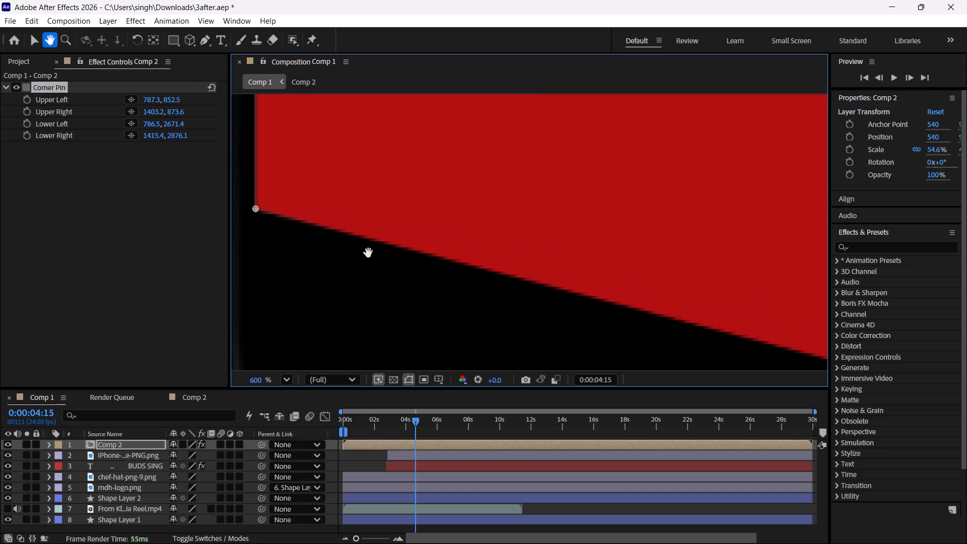
{"action": "left_click_drag", "start_coordinate": [684, 325], "coordinate": [265, 174]}
{"action": "left_click_drag", "start_coordinate": [684, 288], "coordinate": [398, 253]}
{"action": "left_click_drag", "start_coordinate": [567, 294], "coordinate": [497, 278]}
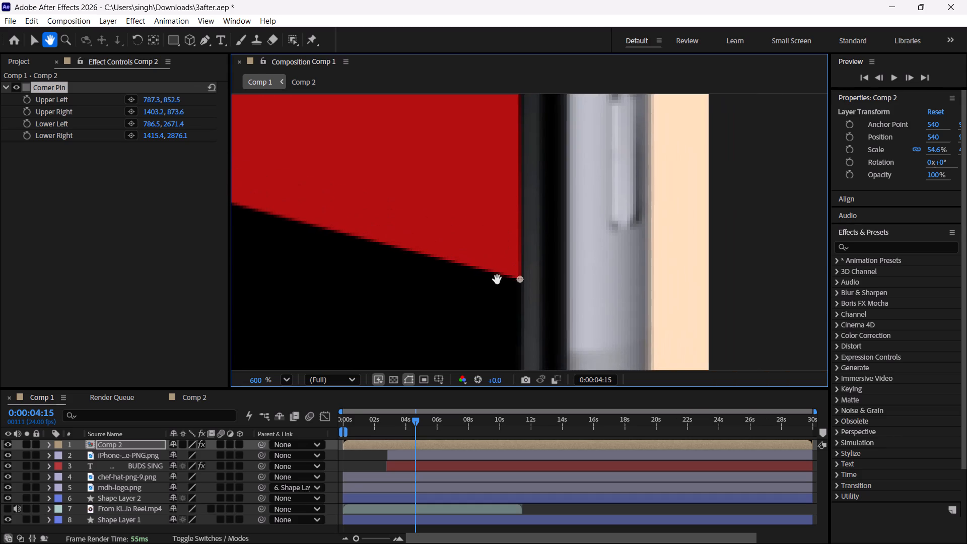
{"action": "scroll", "coordinate": [513, 287], "scroll_direction": "up", "scroll_amount": 16}
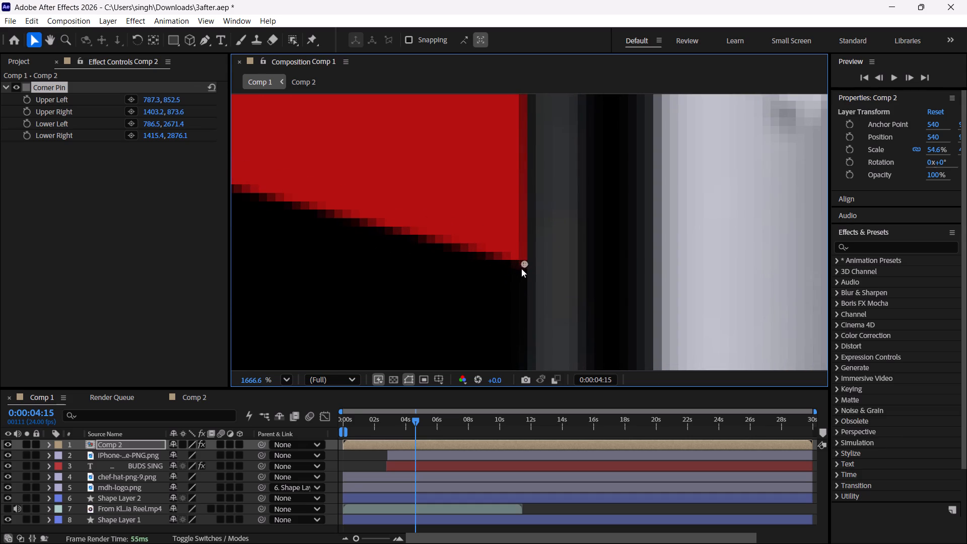
{"action": "left_click_drag", "start_coordinate": [526, 264], "coordinate": [448, 220]}
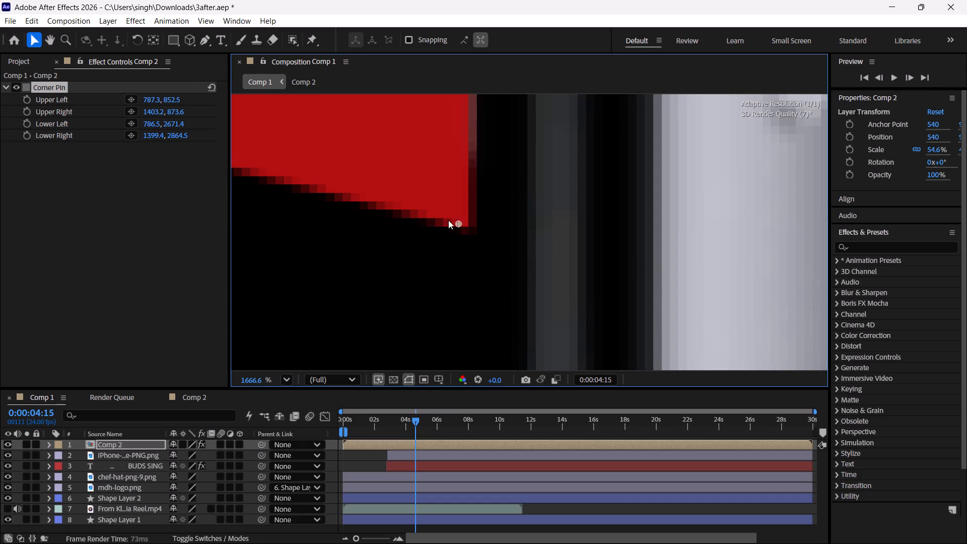
{"action": "left_click_drag", "start_coordinate": [448, 220], "coordinate": [476, 161]}
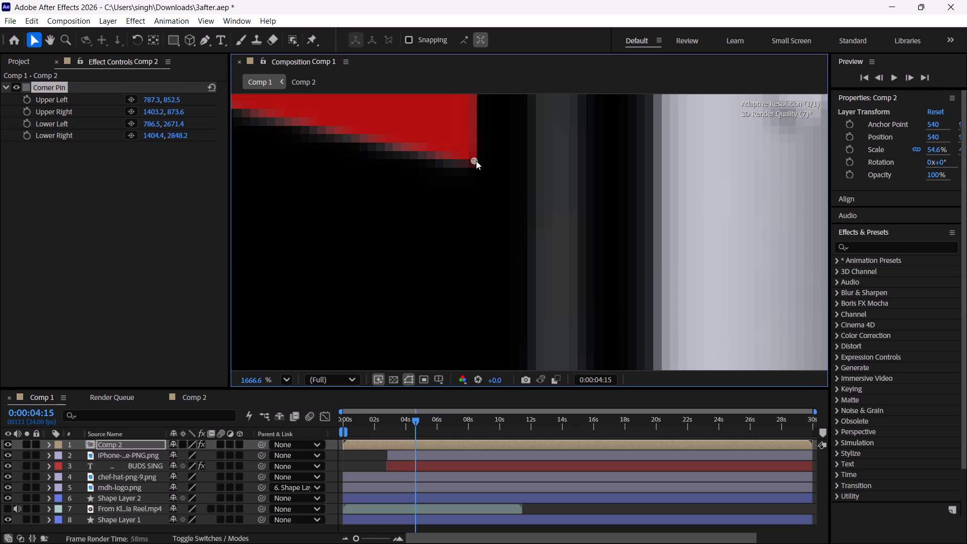
{"action": "left_click_drag", "start_coordinate": [476, 161], "coordinate": [476, 167]}
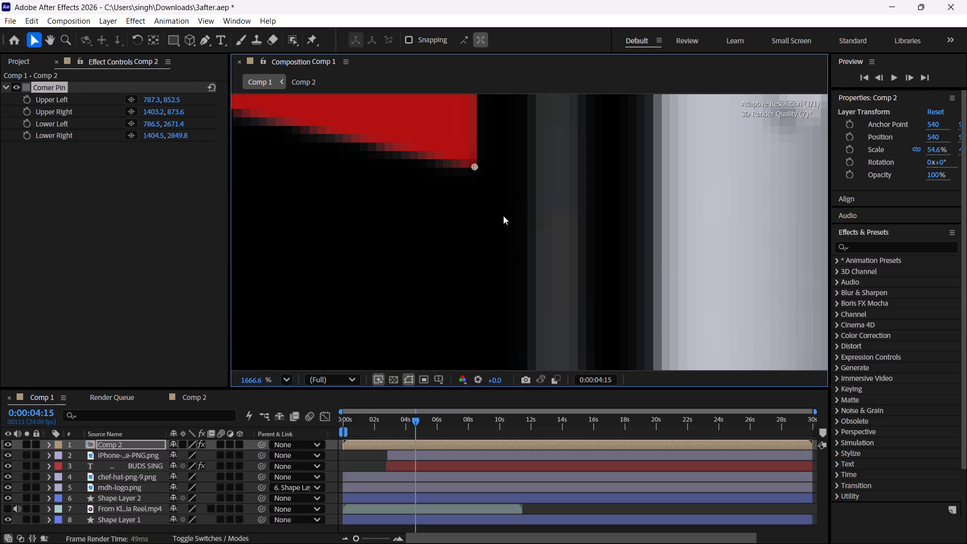
{"action": "scroll", "coordinate": [511, 247], "scroll_direction": "down", "scroll_amount": 15}
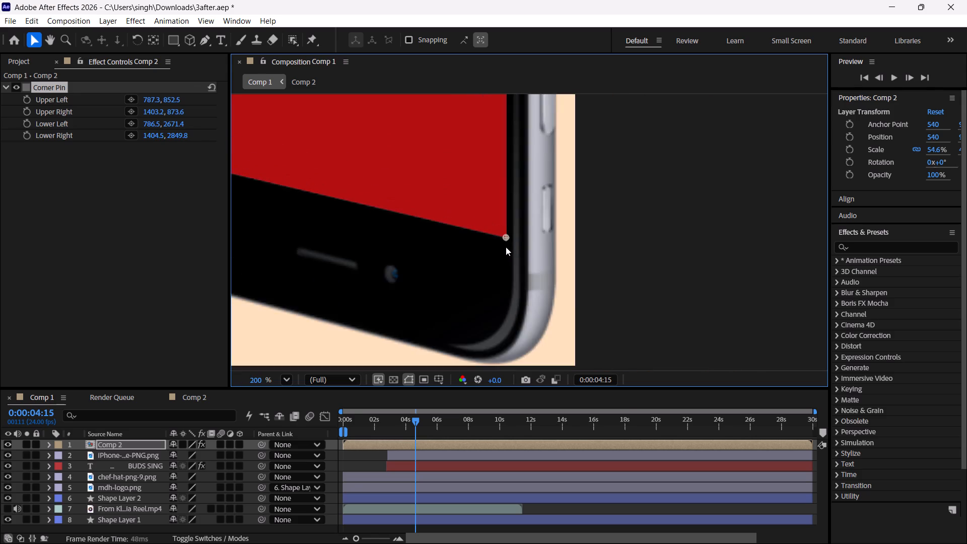
{"action": "scroll", "coordinate": [506, 247], "scroll_direction": "down", "scroll_amount": 14}
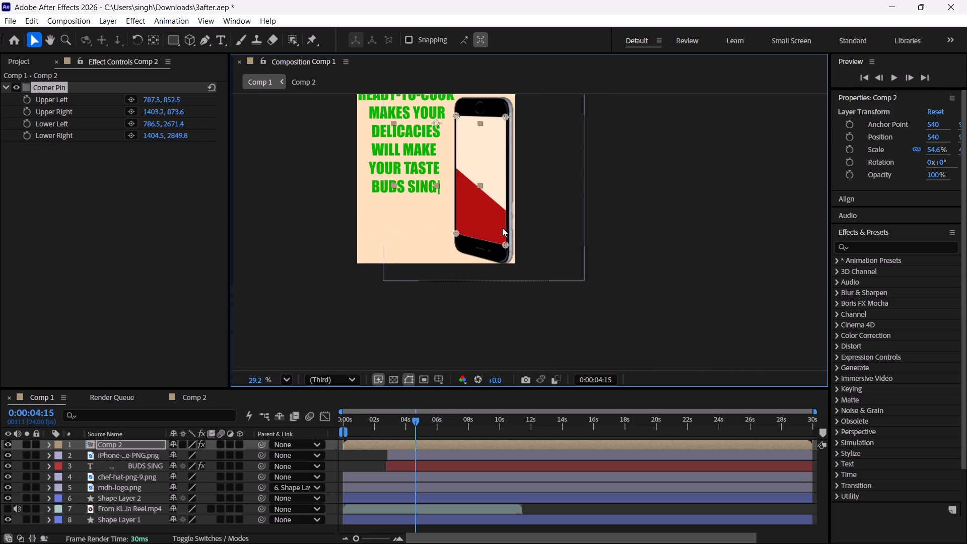
{"action": "left_click", "coordinate": [462, 340]}
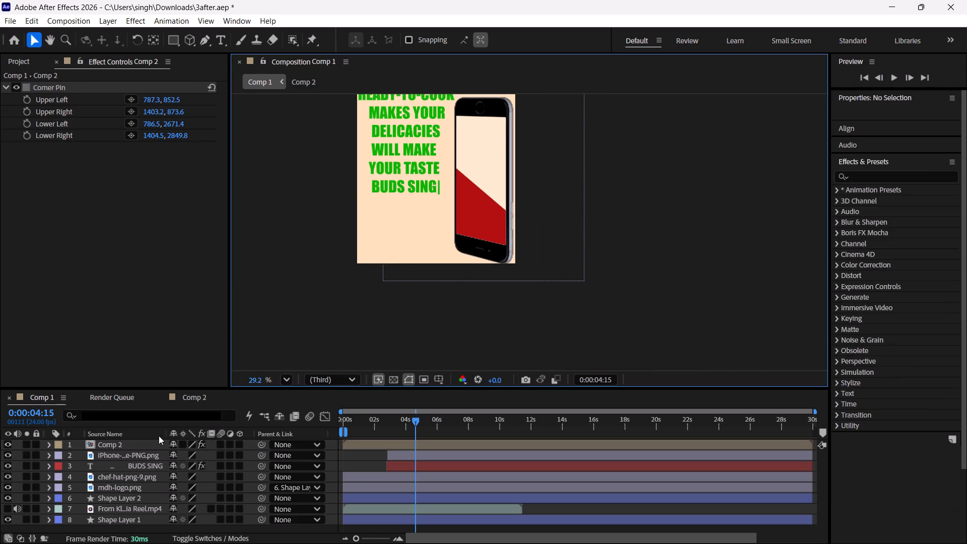
Enable motion blur on all eight layers of Comp 1, from Comp 2 down to Shape Layer 1.
{"action": "left_click", "coordinate": [134, 453]}
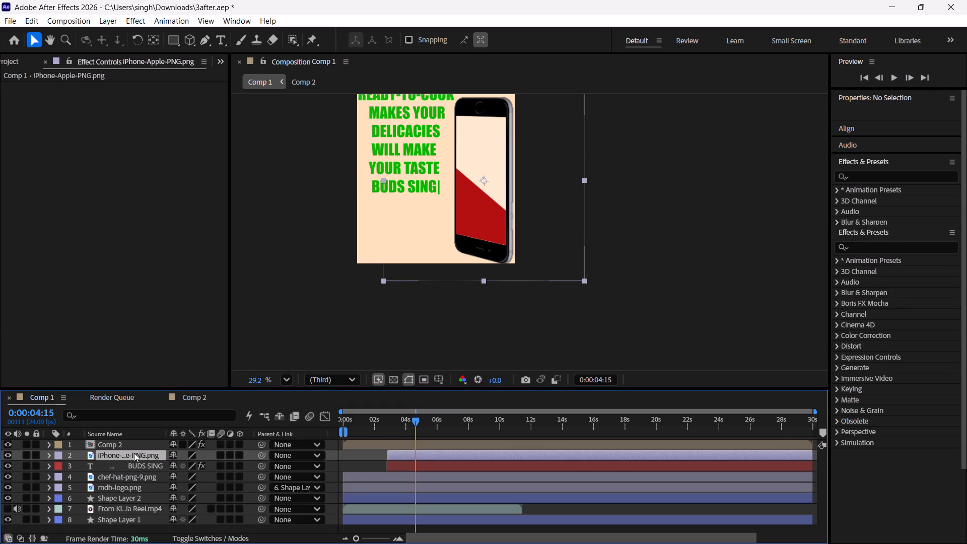
{"action": "left_click", "coordinate": [280, 327]}
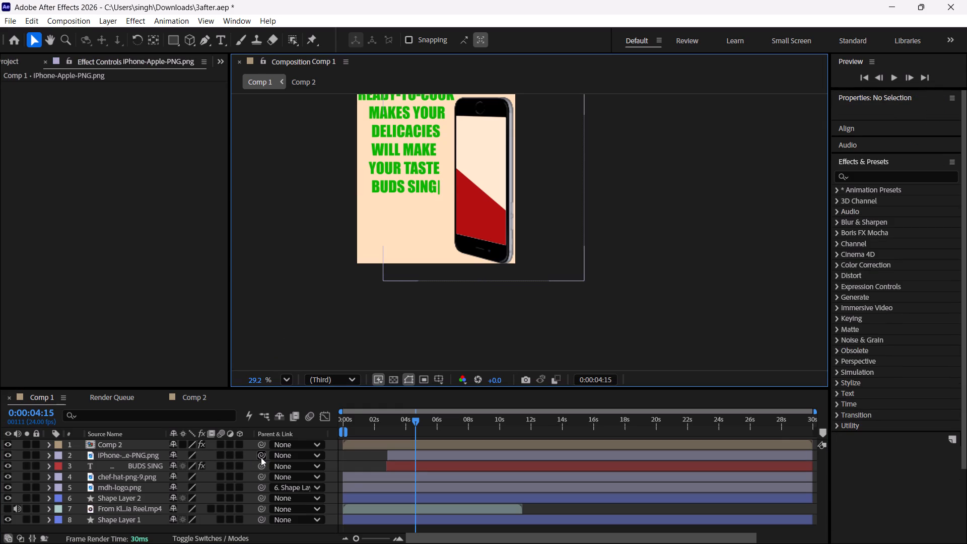
{"action": "left_click", "coordinate": [221, 458]}
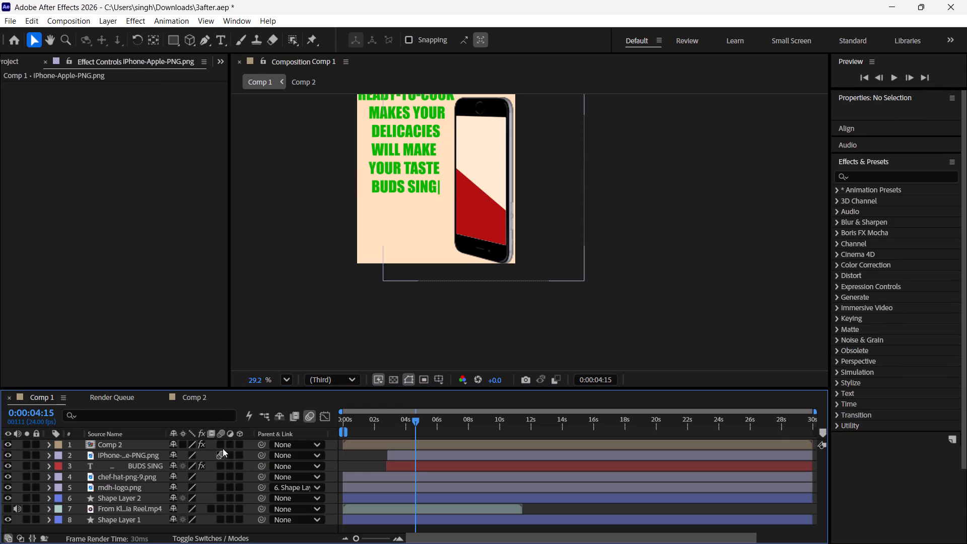
{"action": "left_click", "coordinate": [223, 442]}
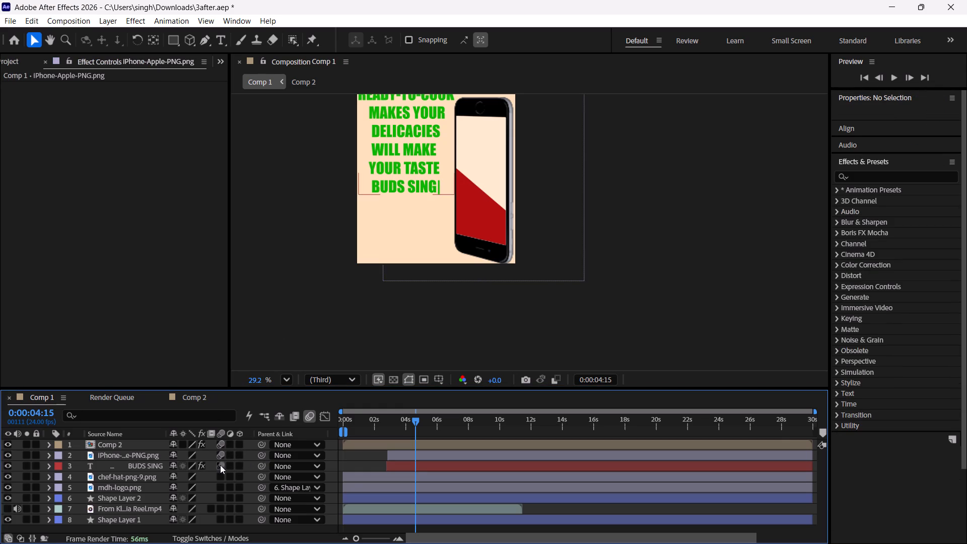
{"action": "left_click_drag", "start_coordinate": [219, 465], "coordinate": [216, 543]}
{"action": "scroll", "coordinate": [232, 472], "scroll_direction": "down", "scroll_amount": 3}
{"action": "scroll", "coordinate": [232, 481], "scroll_direction": "up", "scroll_amount": 2}
Parent the iPhone PNG layer to the Comp 2 layer.
{"action": "left_click_drag", "start_coordinate": [261, 456], "coordinate": [218, 444]}
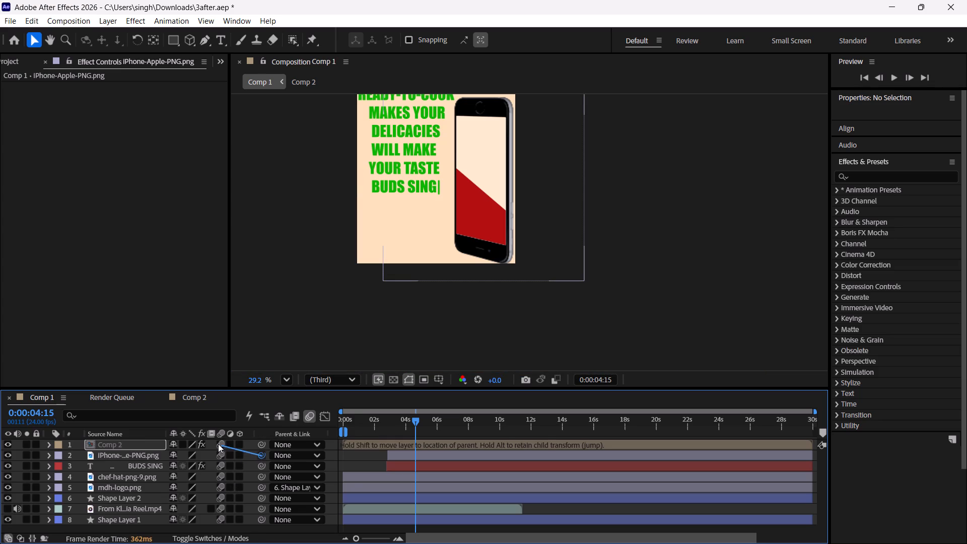
{"action": "left_click_drag", "start_coordinate": [218, 444], "coordinate": [135, 447]}
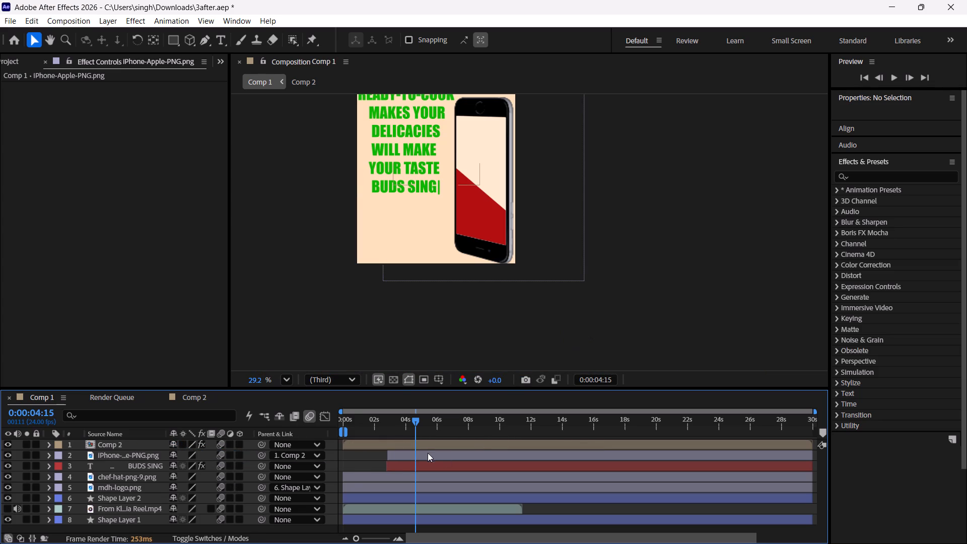
Trim the start of the Comp 2 layer to line up with the start of the iPhone PNG layer.
{"action": "left_click_drag", "start_coordinate": [413, 420], "coordinate": [324, 414]}
{"action": "key", "text": "space"}
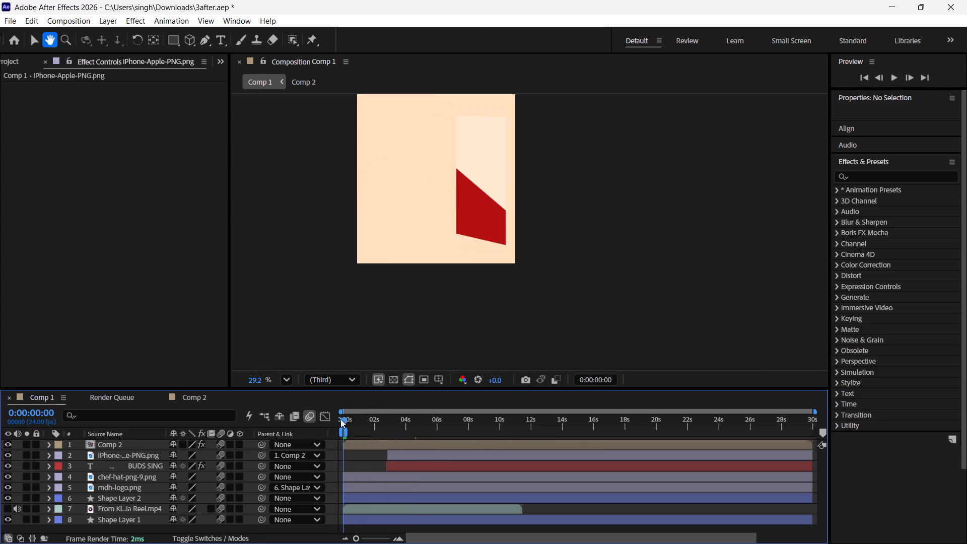
{"action": "left_click", "coordinate": [591, 329]}
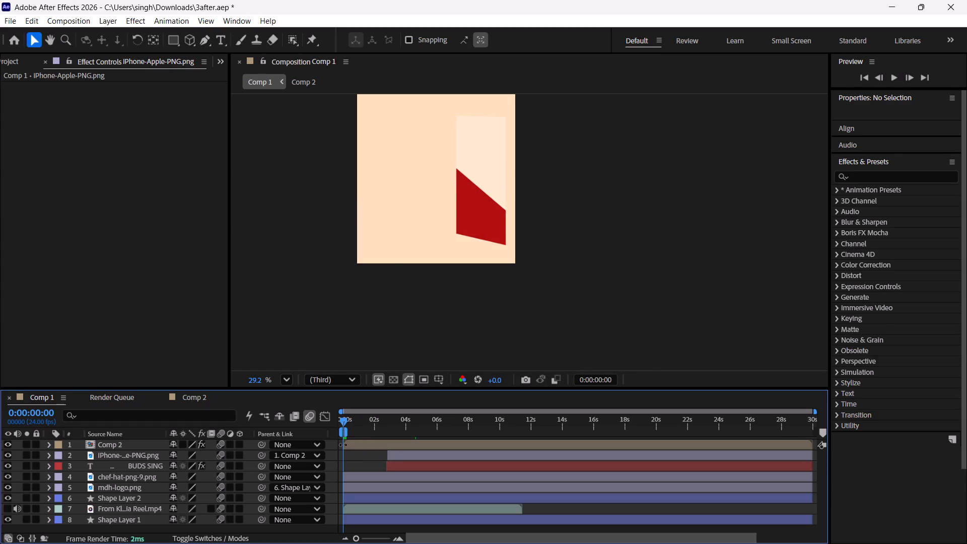
{"action": "left_click_drag", "start_coordinate": [343, 445], "coordinate": [387, 466]}
Fit the composition in the viewer and preview Comp 1 from near the beginning through the phone's appearance.
{"action": "key", "text": "ctrl+Right"}
{"action": "key", "text": "ctrl+Right"}
{"action": "key", "text": "space"}
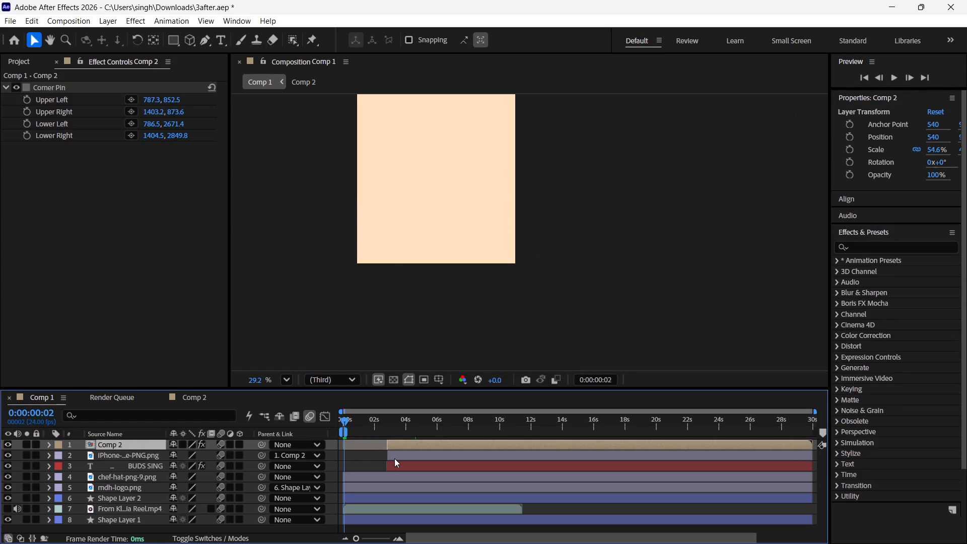
{"action": "key", "text": "space"}
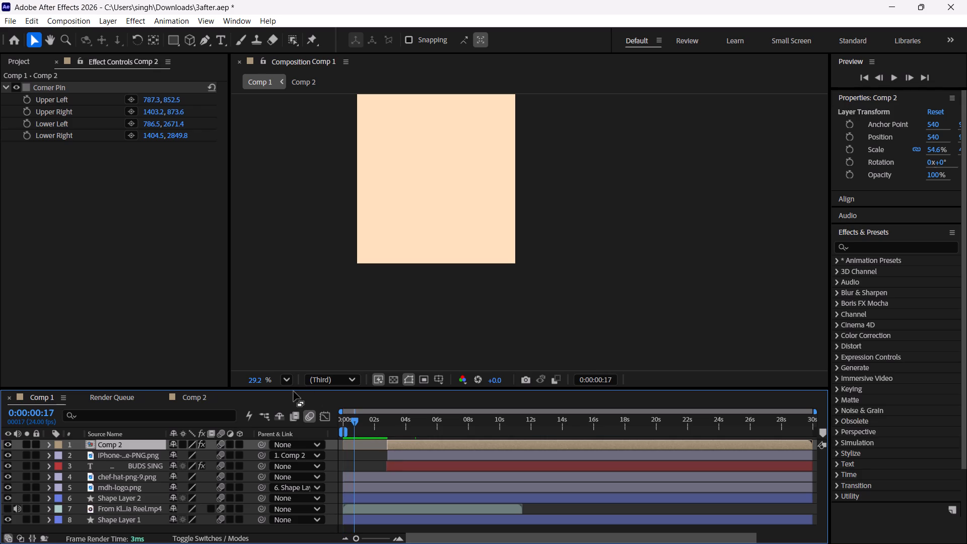
{"action": "left_click", "coordinate": [284, 378]}
{"action": "left_click", "coordinate": [321, 129]}
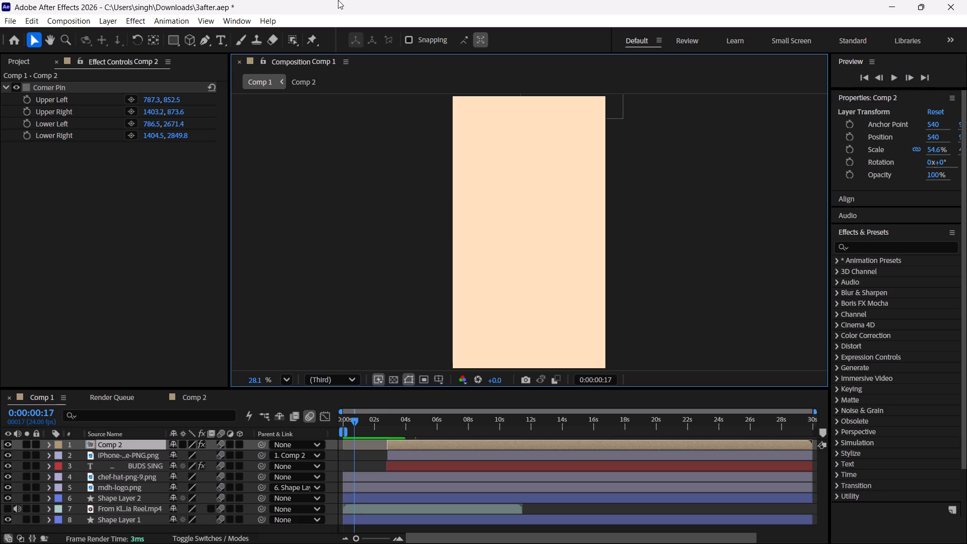
{"action": "key", "text": "space"}
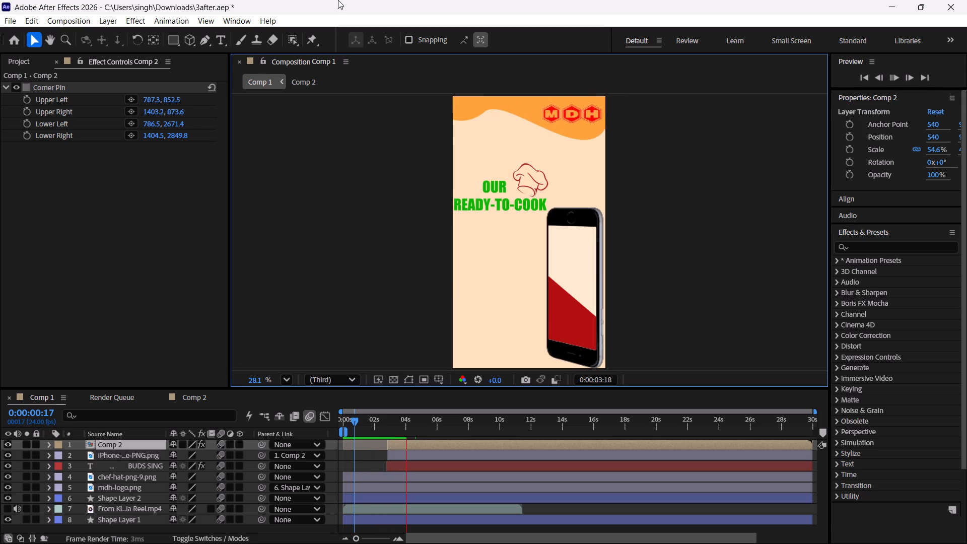
{"action": "key", "text": "space"}
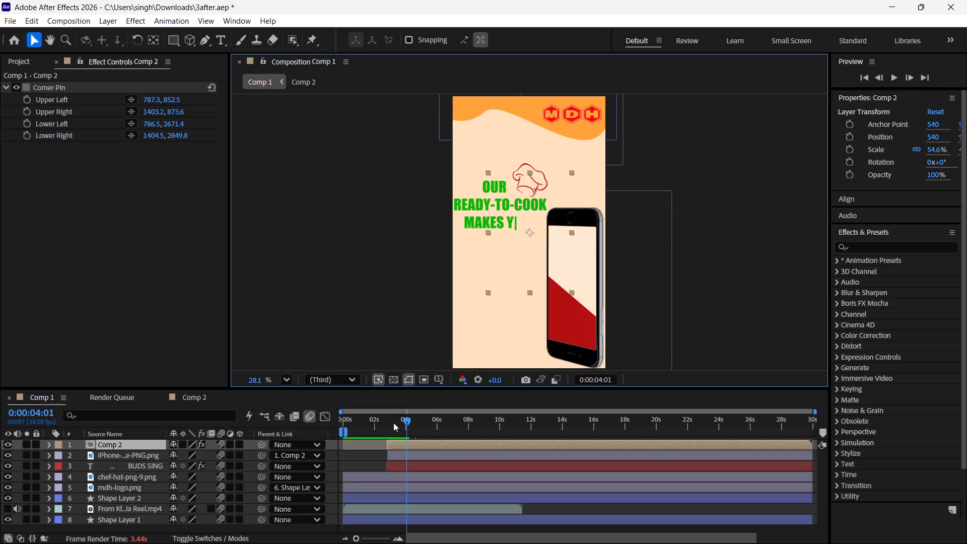
Add a Scale keyframe of 0% to the Comp 2 layer at 0:00:02:20.
{"action": "left_click_drag", "start_coordinate": [407, 422], "coordinate": [397, 425]}
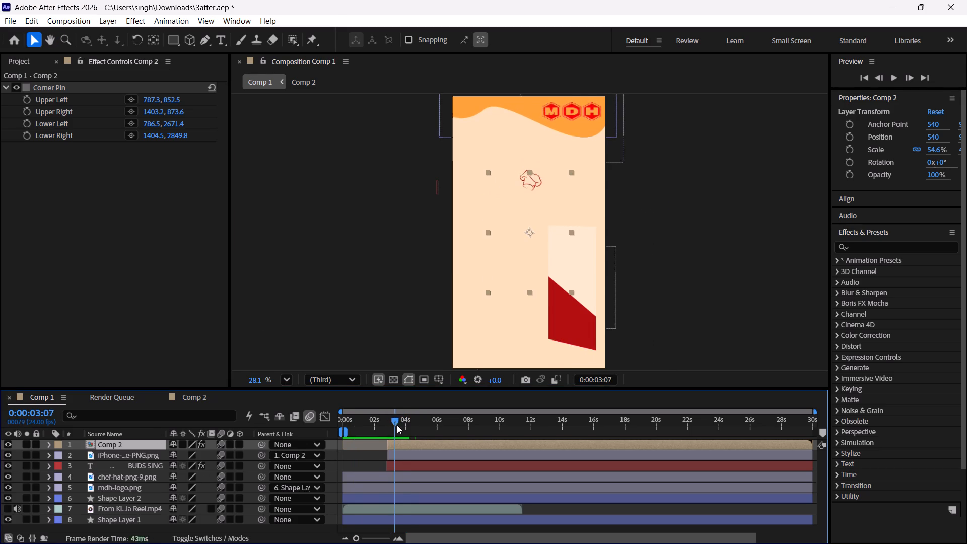
{"action": "left_click_drag", "start_coordinate": [397, 425], "coordinate": [386, 425]}
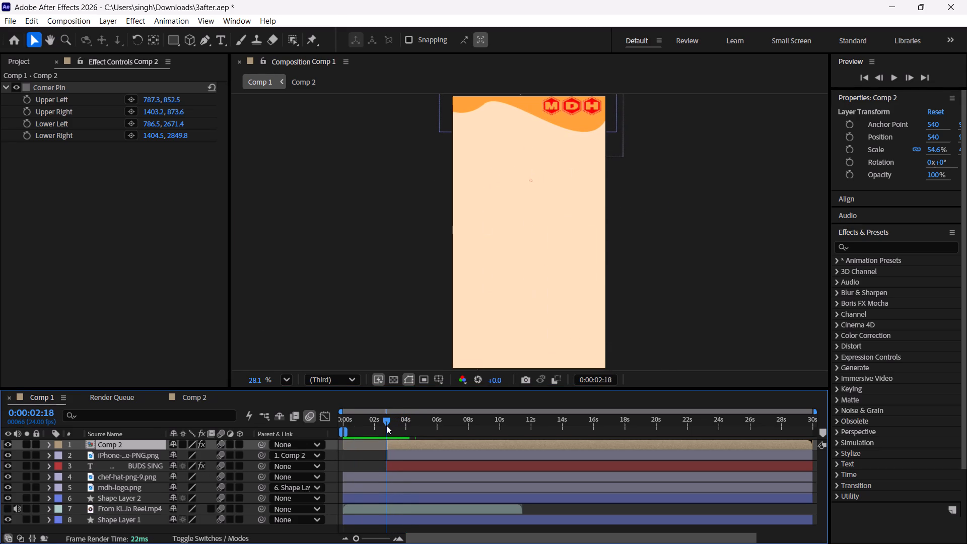
{"action": "left_click_drag", "start_coordinate": [386, 425], "coordinate": [388, 425]}
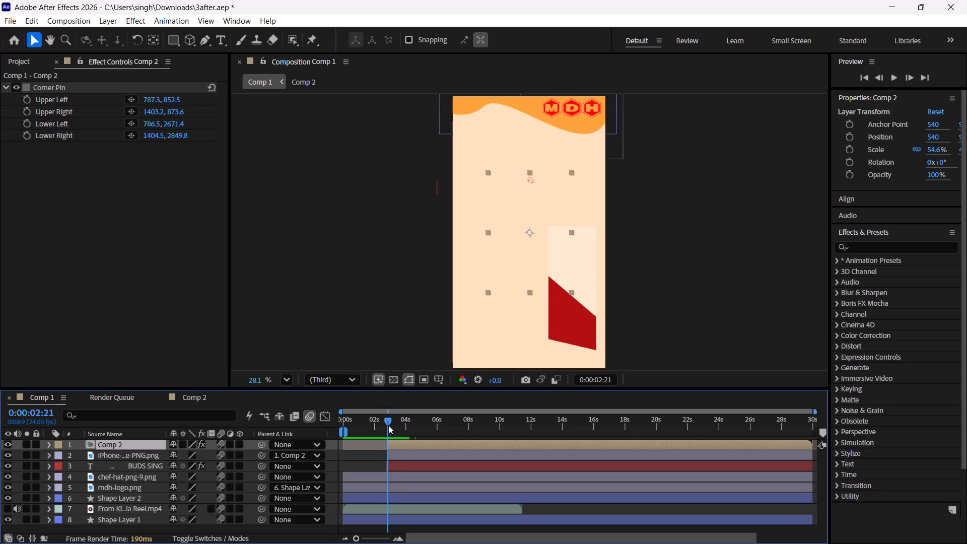
{"action": "left_click_drag", "start_coordinate": [388, 425], "coordinate": [386, 426]}
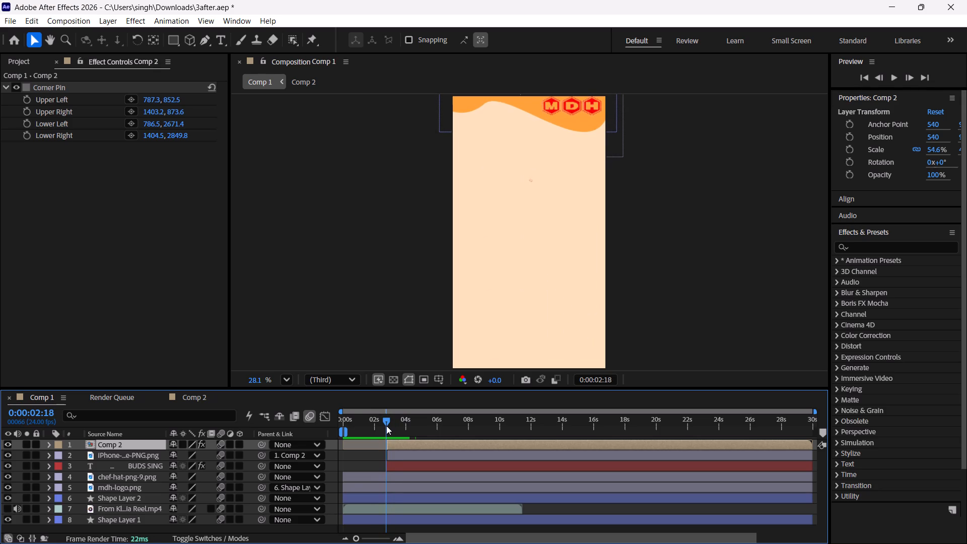
{"action": "left_click_drag", "start_coordinate": [386, 426], "coordinate": [388, 426]}
{"action": "left_click", "coordinate": [397, 443]}
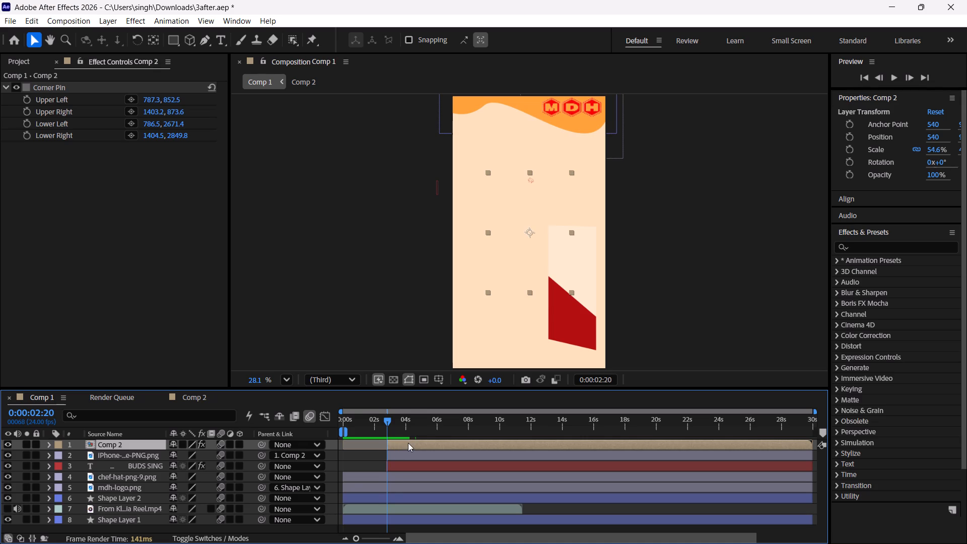
{"action": "left_click", "coordinate": [408, 443]}
{"action": "left_click_drag", "start_coordinate": [403, 442], "coordinate": [399, 443]}
{"action": "left_click", "coordinate": [399, 443]}
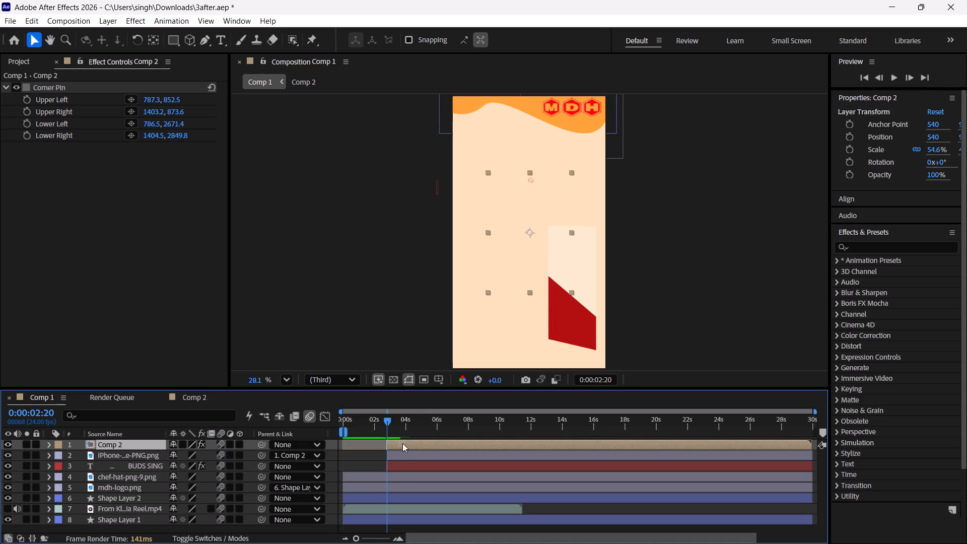
{"action": "left_click", "coordinate": [411, 443]}
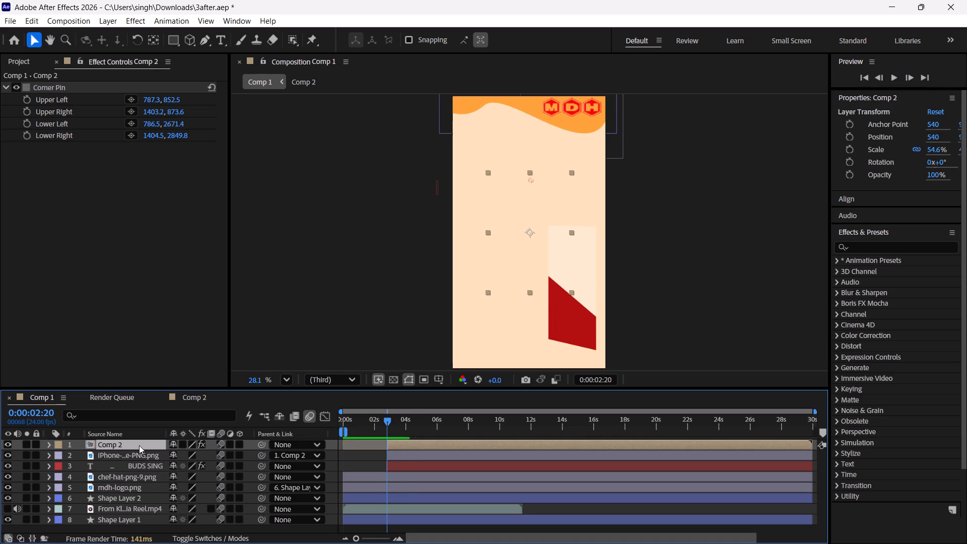
{"action": "left_click", "coordinate": [139, 445]}
{"action": "left_click", "coordinate": [848, 154]}
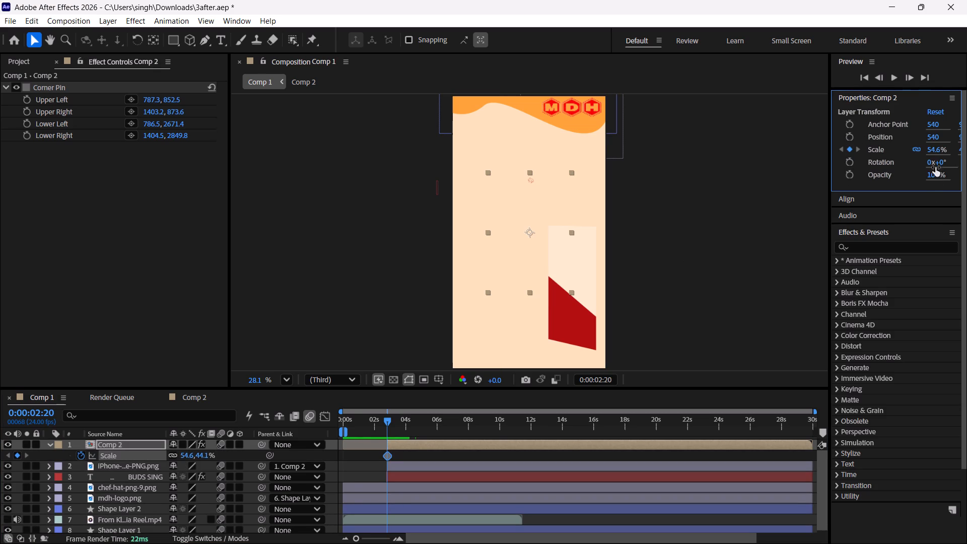
{"action": "left_click", "coordinate": [932, 150]}
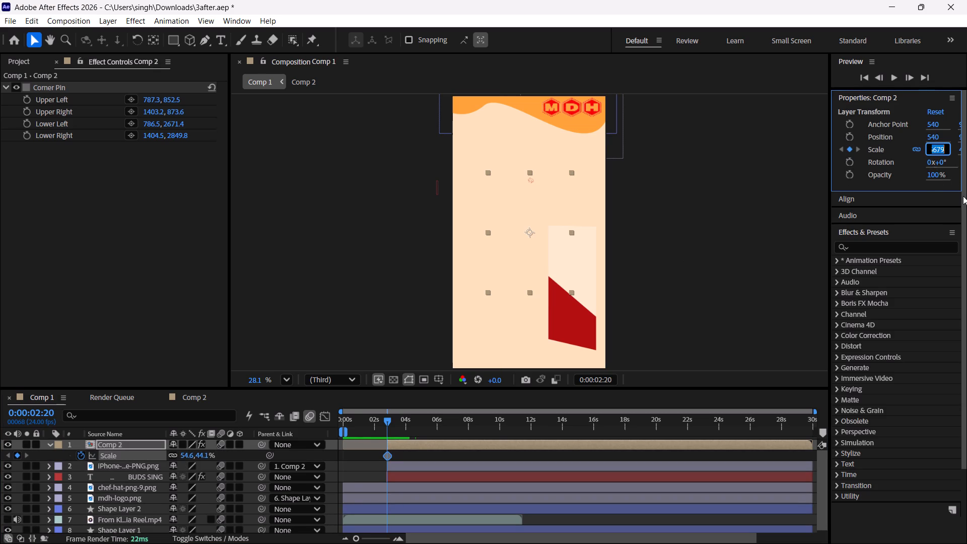
{"action": "key", "text": "0"}
{"action": "key", "text": "Return"}
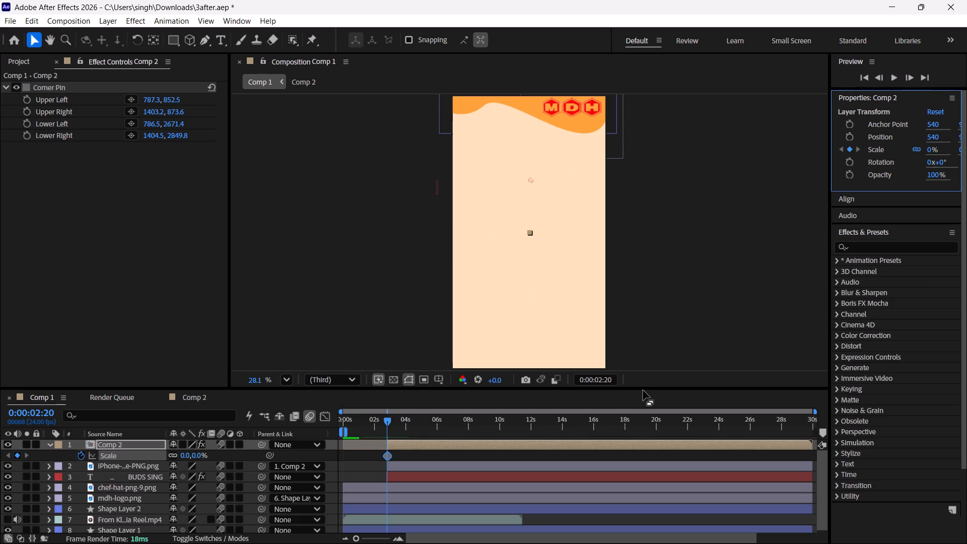
Add a Scale keyframe of 54.6% to the Comp 2 layer at 0:00:04:02.
{"action": "key", "text": "ctrl+shift+Right"}
{"action": "key", "text": "ctrl+shift+Right"}
{"action": "key", "text": "ctrl+shift+Right"}
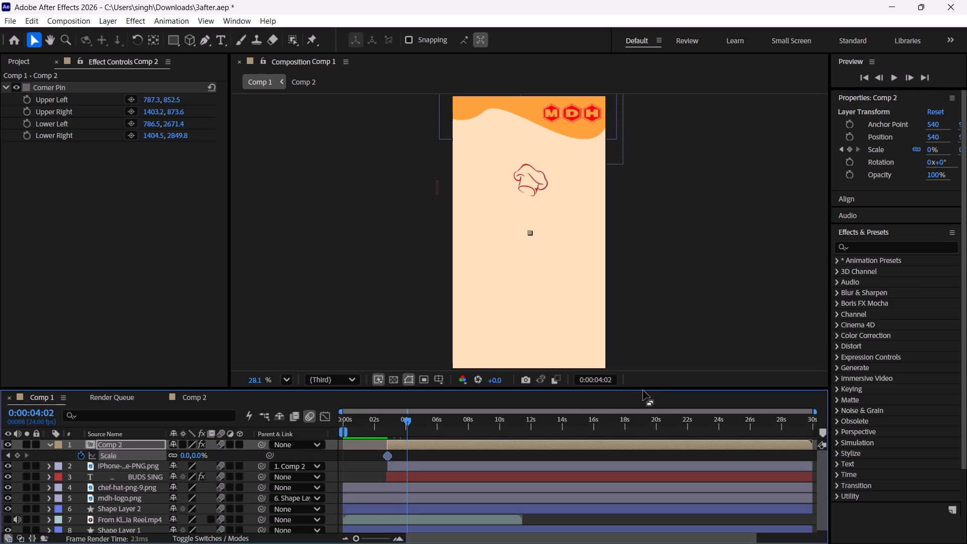
{"action": "left_click", "coordinate": [927, 151]}
{"action": "type", "text": "54"}
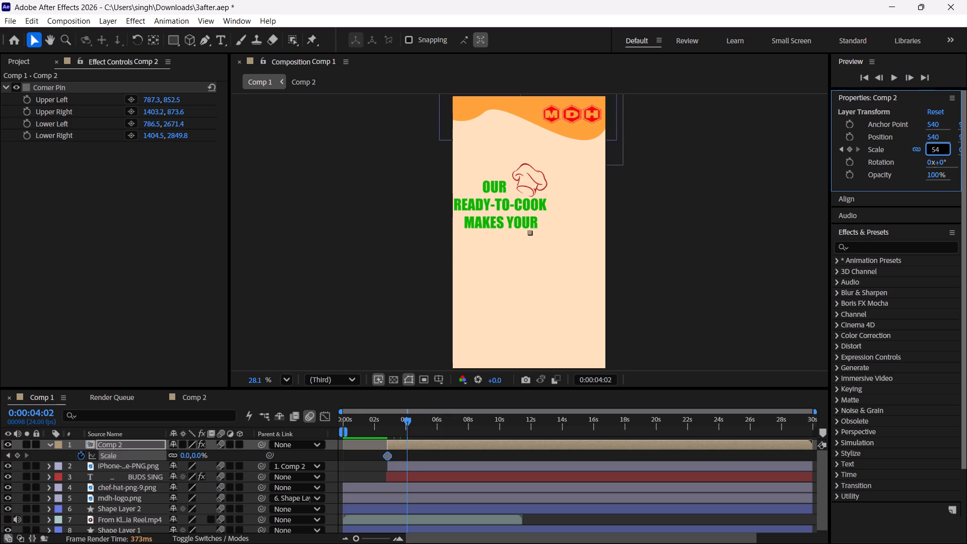
{"action": "type", "text": ".6"}
{"action": "key", "text": "Return"}
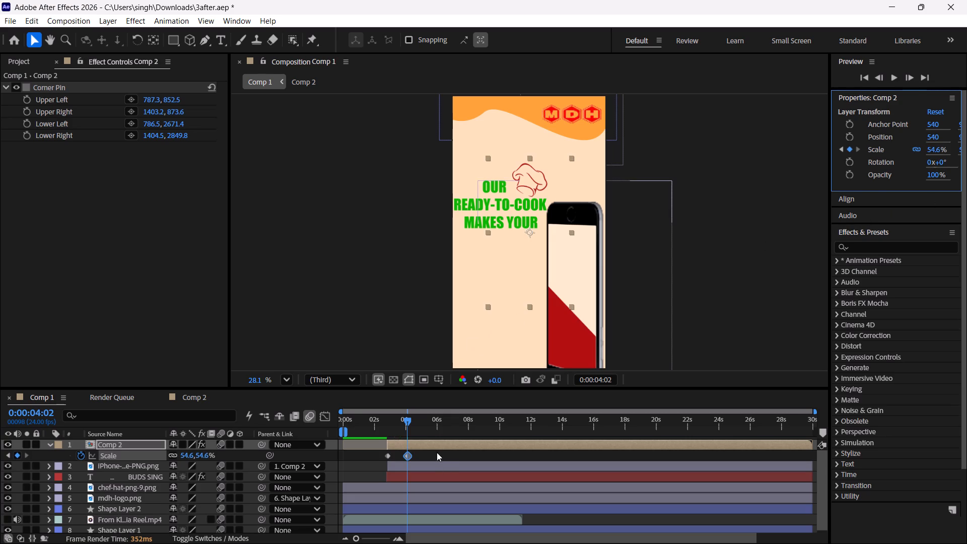
Apply Easy Ease to both Scale keyframes of the Comp 2 layer.
{"action": "left_click_drag", "start_coordinate": [437, 452], "coordinate": [380, 456]}
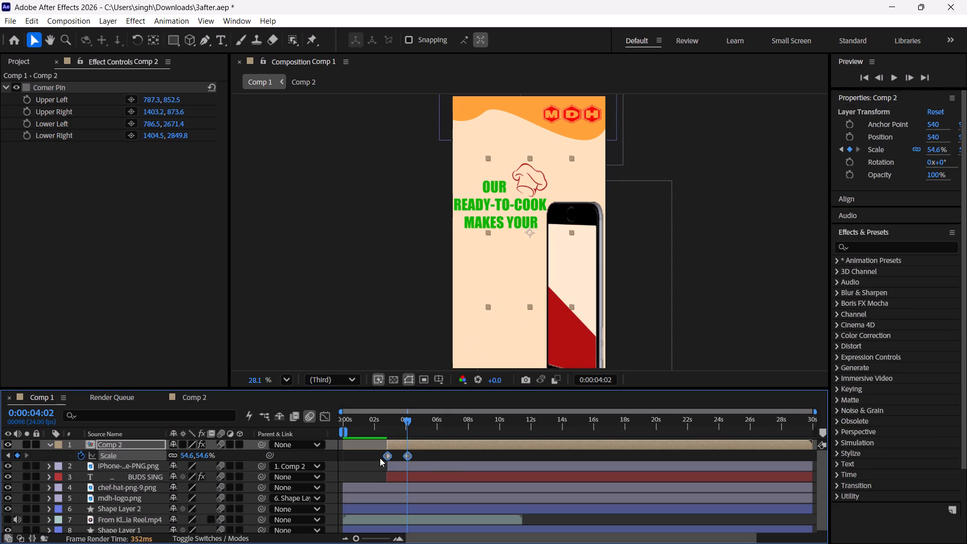
{"action": "key", "text": "F9"}
Preview the phone's scale-in animation from about 0:00:02:01, and replay Comp 1 from near the beginning with the whole frame fitted.
{"action": "left_click_drag", "start_coordinate": [406, 420], "coordinate": [387, 429]}
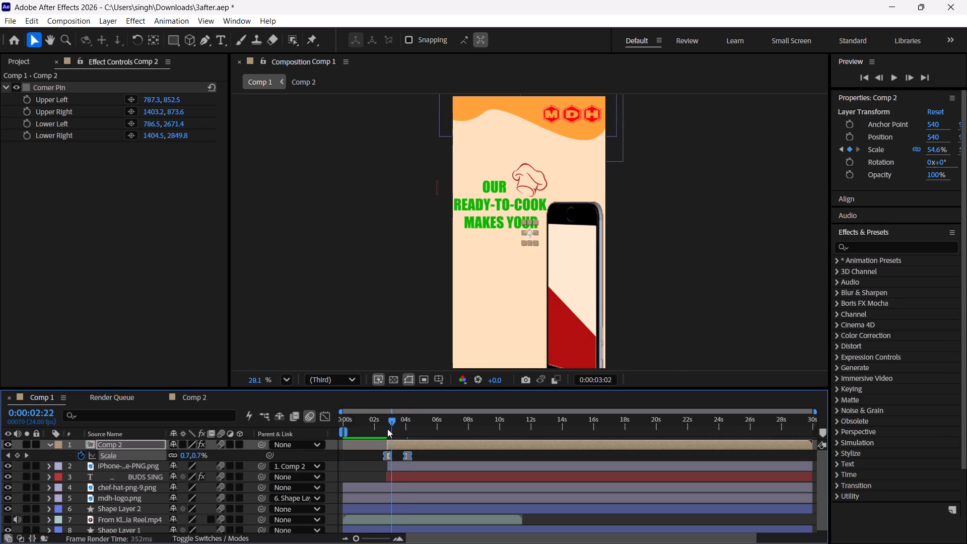
{"action": "left_click_drag", "start_coordinate": [387, 429], "coordinate": [375, 432]}
{"action": "left_click", "coordinate": [681, 322]}
{"action": "key", "text": "space"}
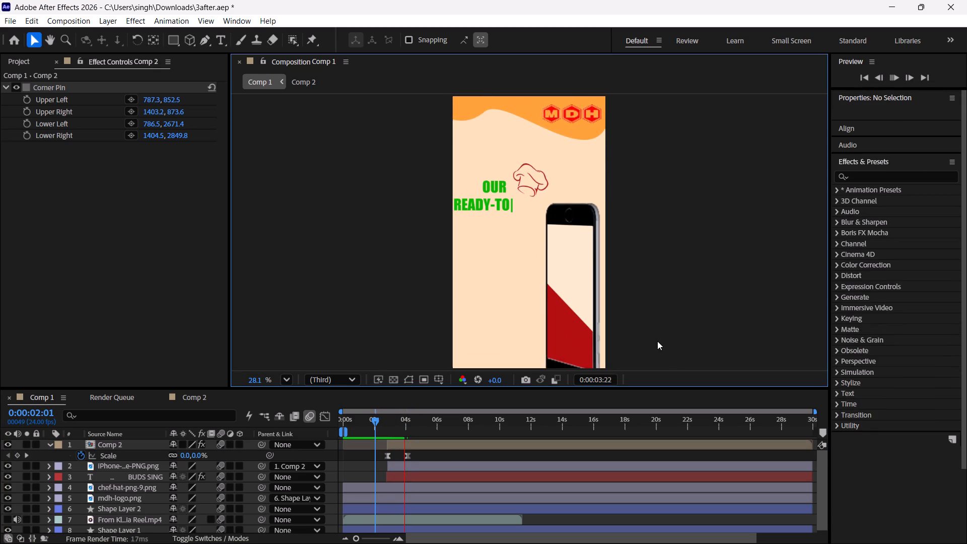
{"action": "key", "text": "space"}
{"action": "scroll", "coordinate": [582, 323], "scroll_direction": "down", "scroll_amount": 4}
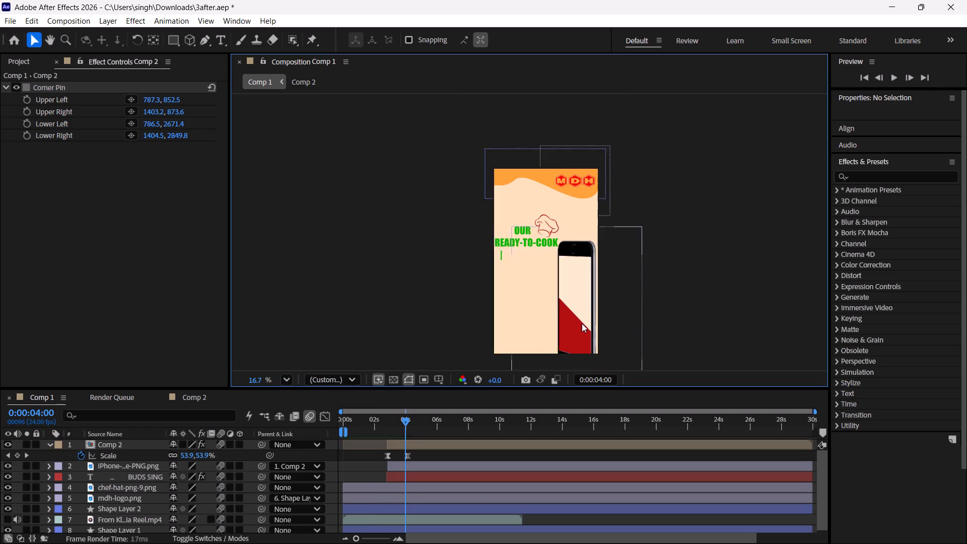
{"action": "left_click", "coordinate": [287, 378]}
{"action": "left_click", "coordinate": [310, 128]}
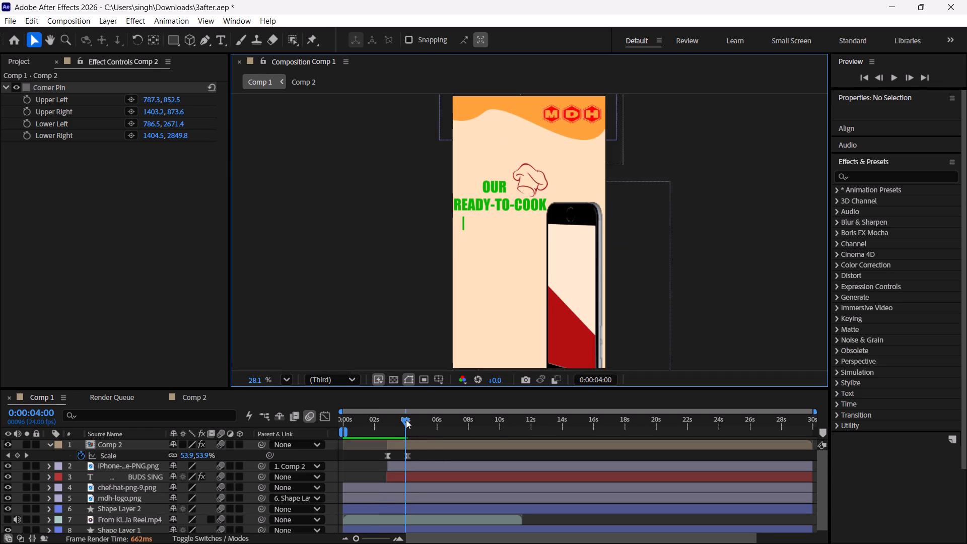
{"action": "left_click_drag", "start_coordinate": [406, 420], "coordinate": [322, 402]}
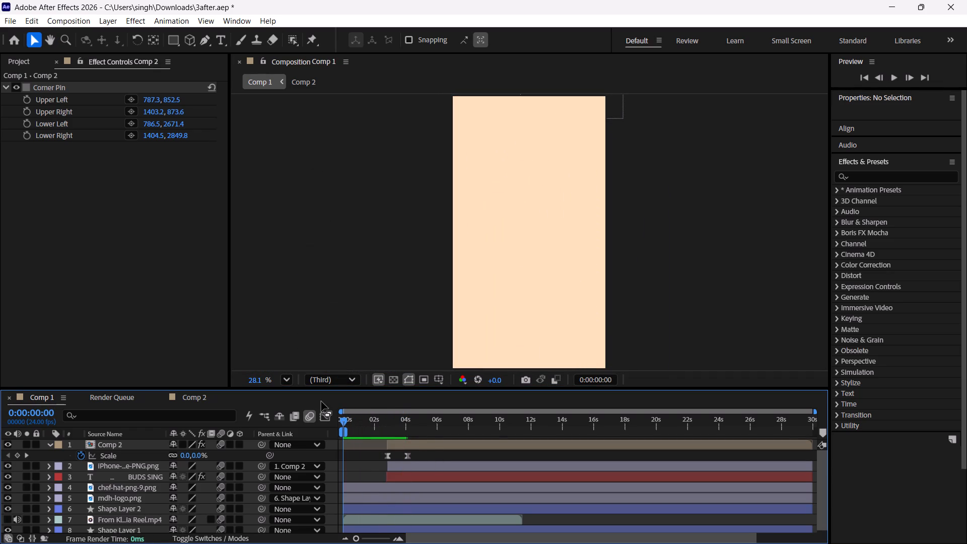
{"action": "key", "text": "ctrl+Right"}
{"action": "key", "text": "ctrl+Right"}
{"action": "key", "text": "space"}
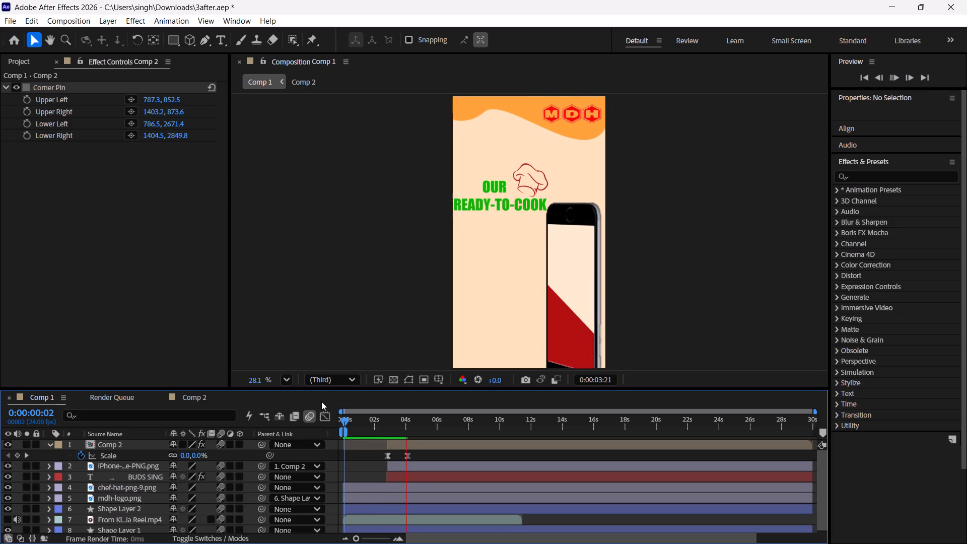
{"action": "scroll", "coordinate": [464, 273], "scroll_direction": "down", "scroll_amount": 1}
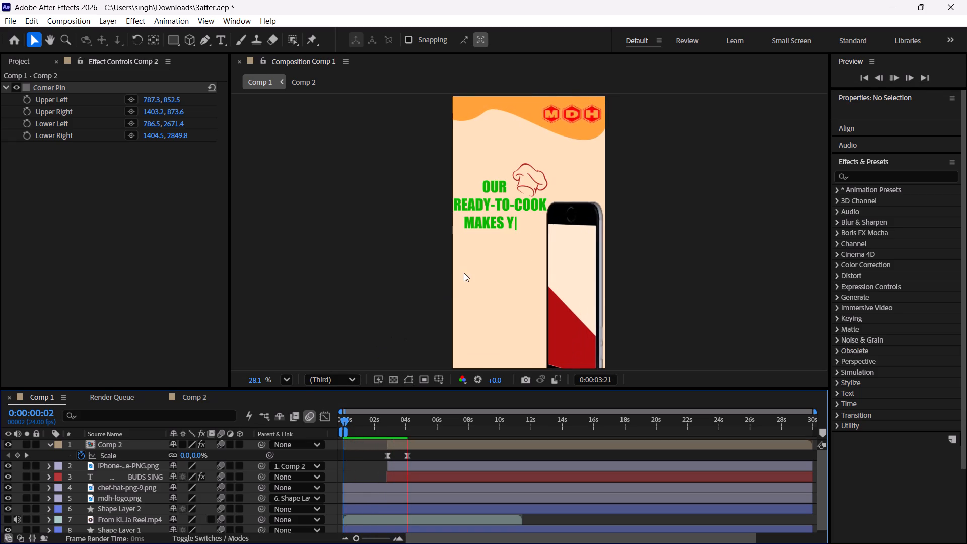
{"action": "scroll", "coordinate": [469, 273], "scroll_direction": "down", "scroll_amount": 2}
{"action": "scroll", "coordinate": [530, 292], "scroll_direction": "down", "scroll_amount": 3}
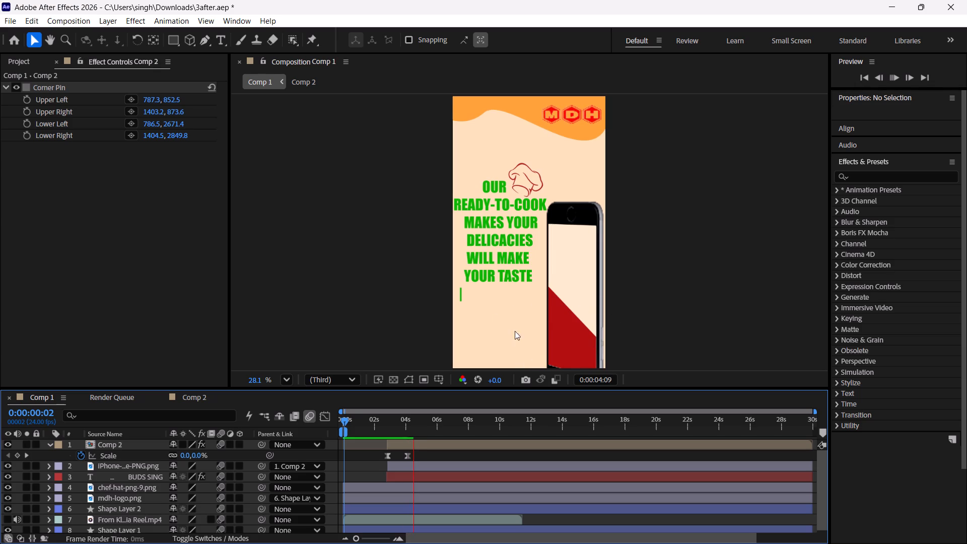
{"action": "key", "text": "space"}
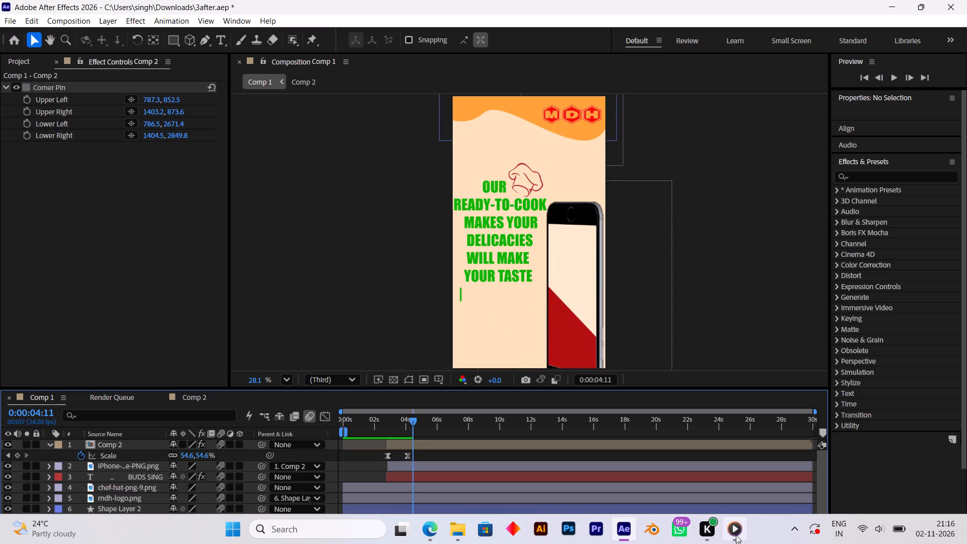
Close the media player window and the PHXDownloads File Explorer window.
{"action": "left_click", "coordinate": [784, 403]}
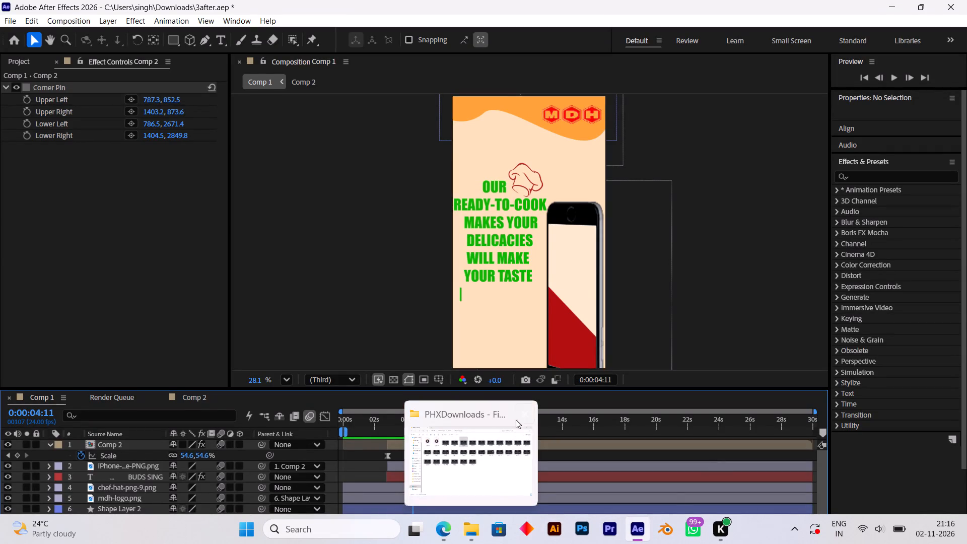
{"action": "left_click", "coordinate": [523, 412]}
Preview Comp 1 from 0:00:00:07, and again from 0:00:07:10, to check the headline typing and the phone's scale-in.
{"action": "key", "text": "space"}
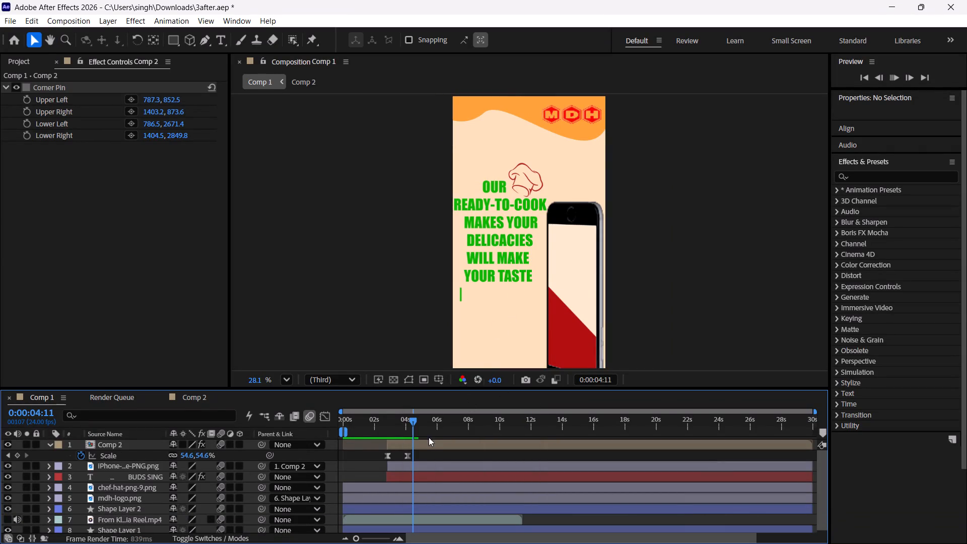
{"action": "key", "text": "space"}
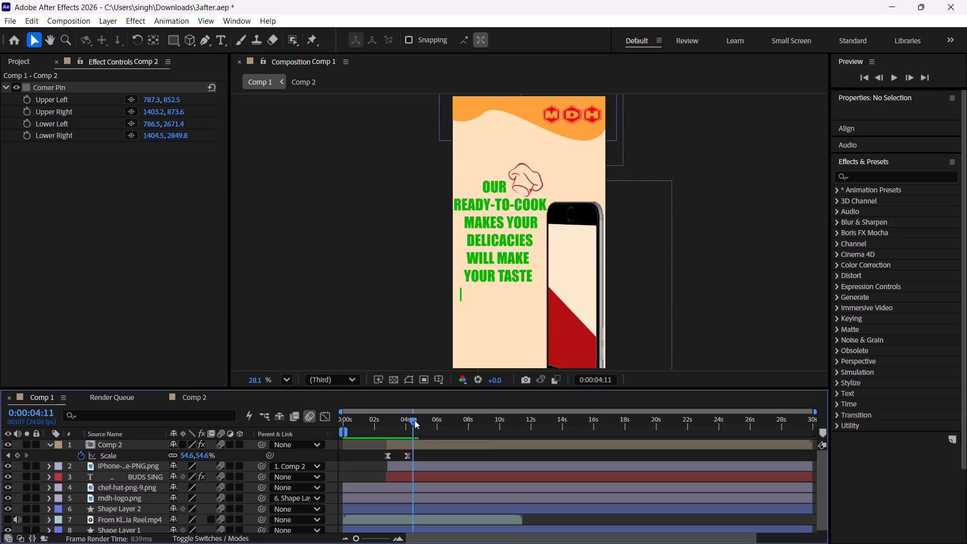
{"action": "left_click_drag", "start_coordinate": [412, 421], "coordinate": [419, 424]}
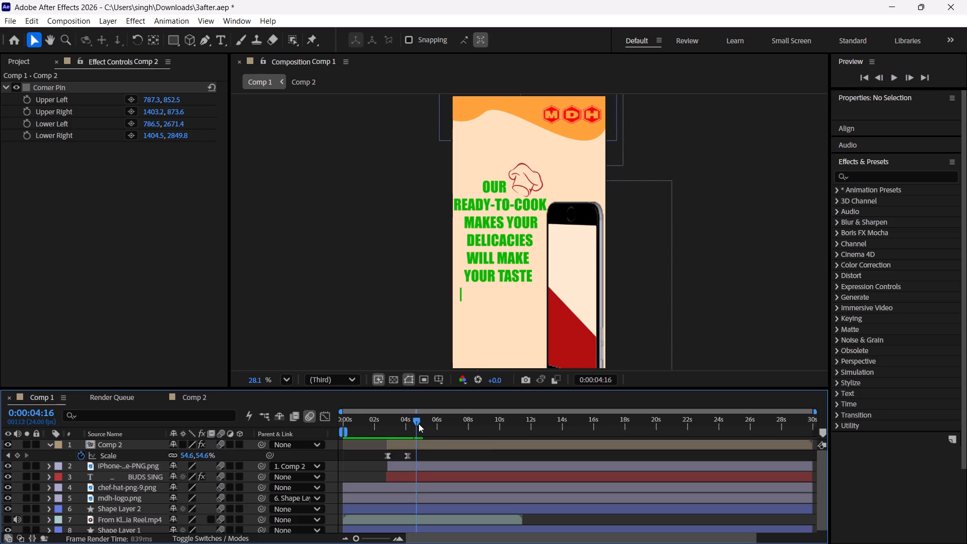
{"action": "left_click_drag", "start_coordinate": [419, 424], "coordinate": [353, 426]}
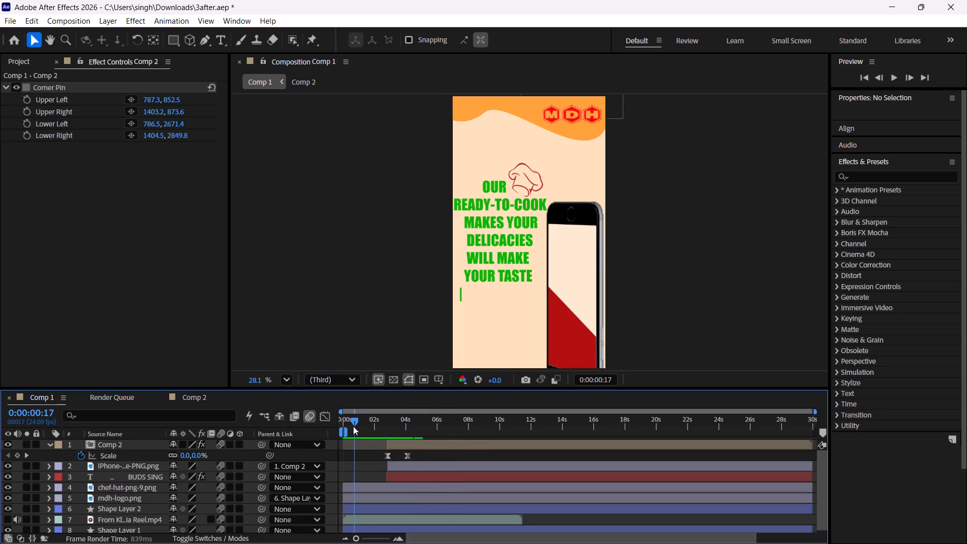
{"action": "left_click_drag", "start_coordinate": [353, 426], "coordinate": [347, 423]}
{"action": "key", "text": "space"}
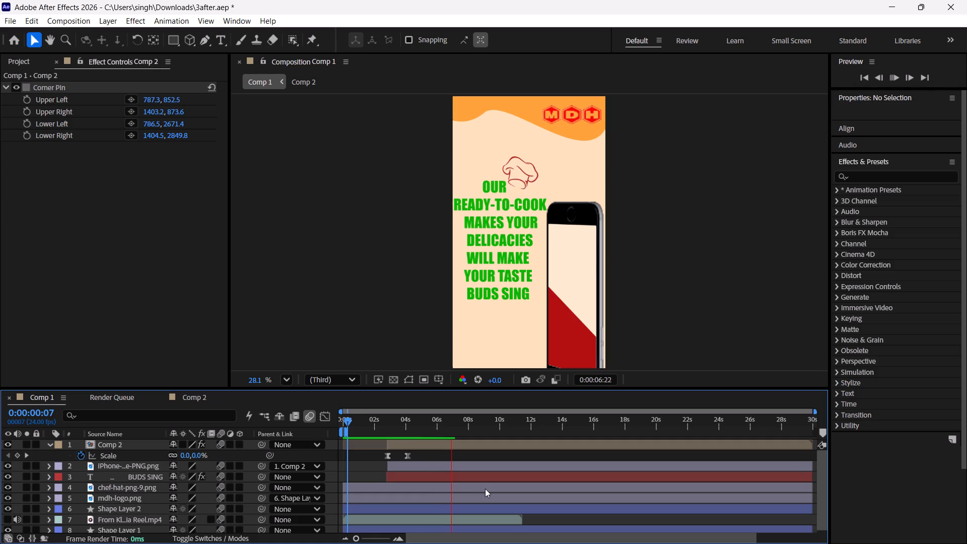
{"action": "key", "text": "space"}
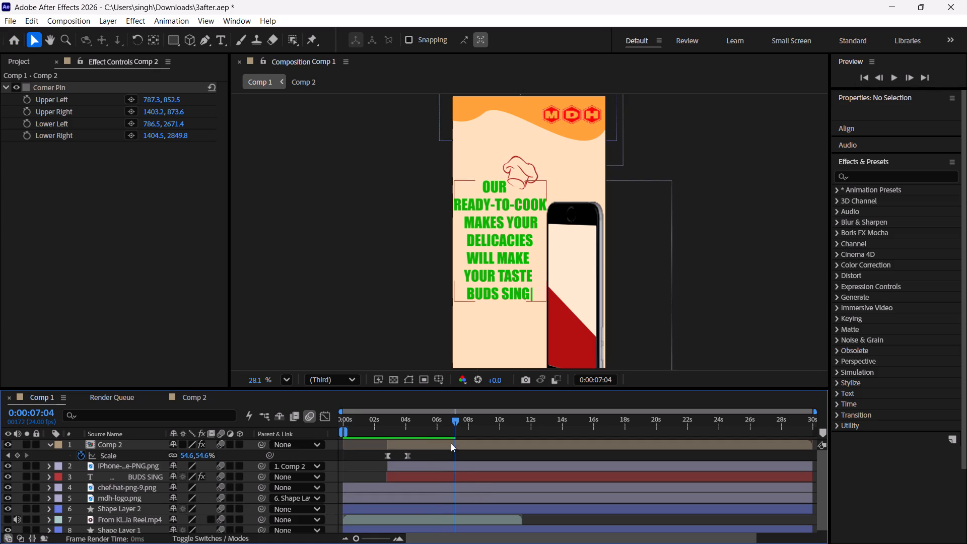
{"action": "left_click_drag", "start_coordinate": [458, 421], "coordinate": [470, 453]}
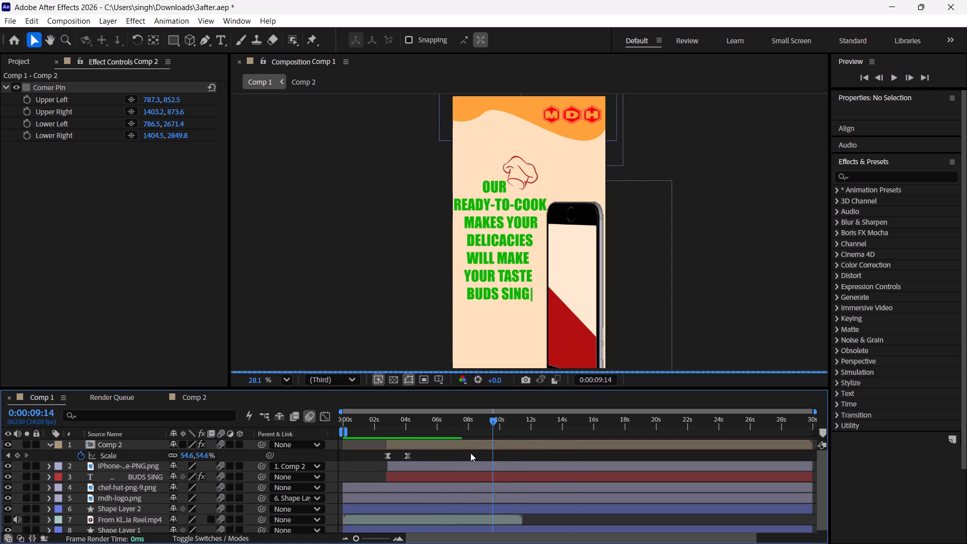
{"action": "left_click_drag", "start_coordinate": [470, 453], "coordinate": [462, 453]}
{"action": "key", "text": "space"}
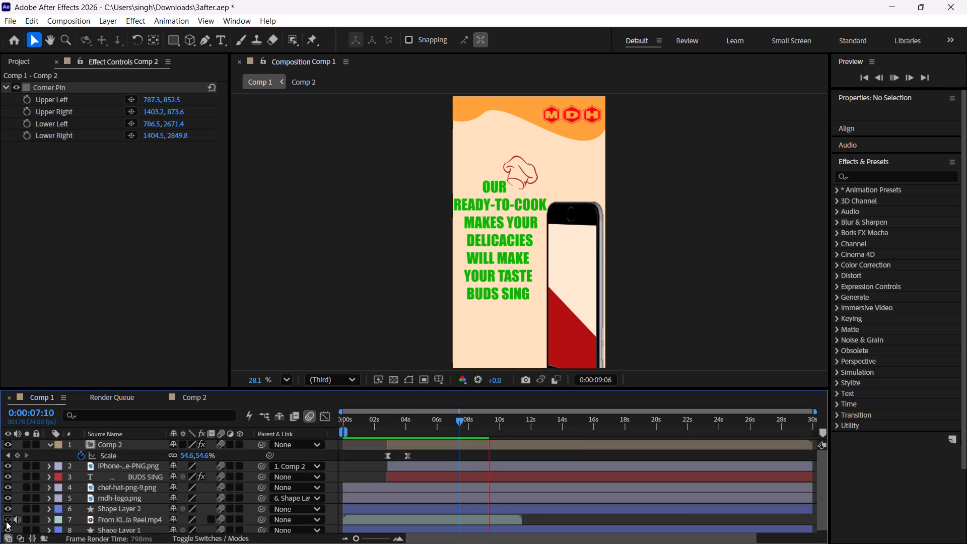
{"action": "left_click", "coordinate": [6, 521]}
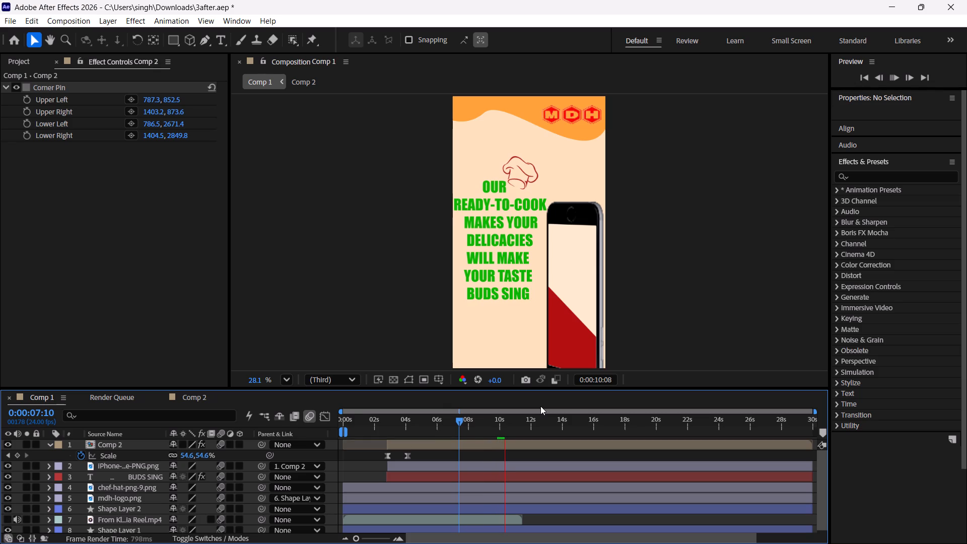
{"action": "key", "text": "space"}
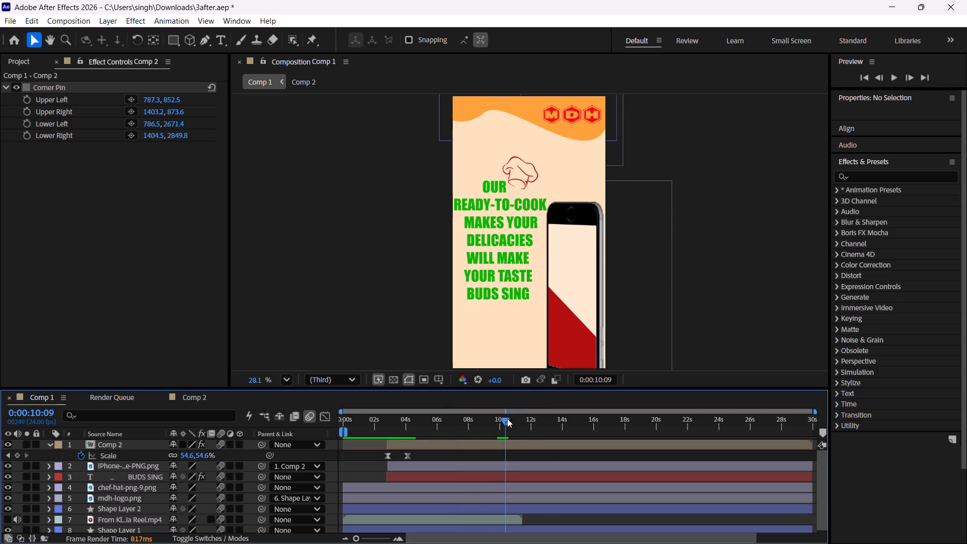
Replay Comp 1 from 0:00:00:03 to review the opening of the animation.
{"action": "left_click_drag", "start_coordinate": [507, 419], "coordinate": [146, 468]}
{"action": "key", "text": "space"}
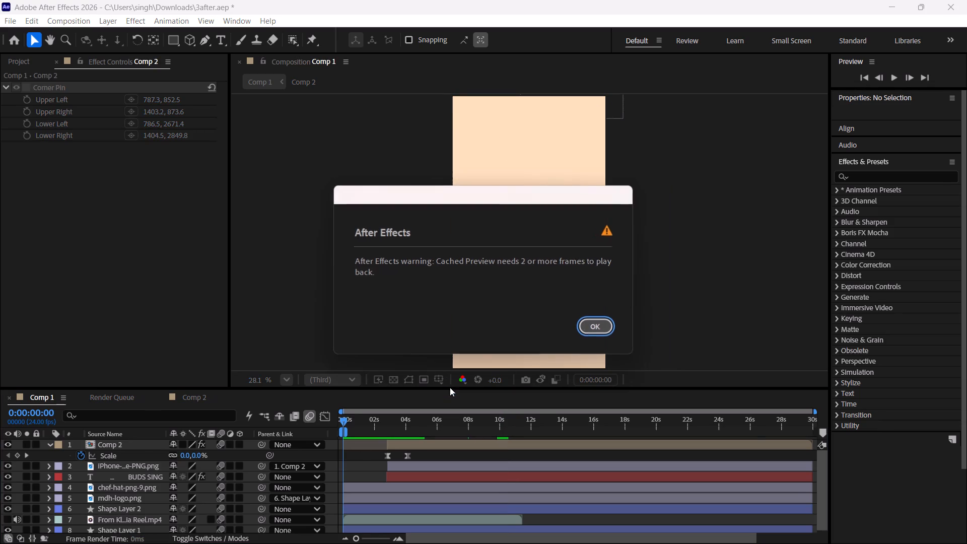
{"action": "left_click", "coordinate": [594, 328]}
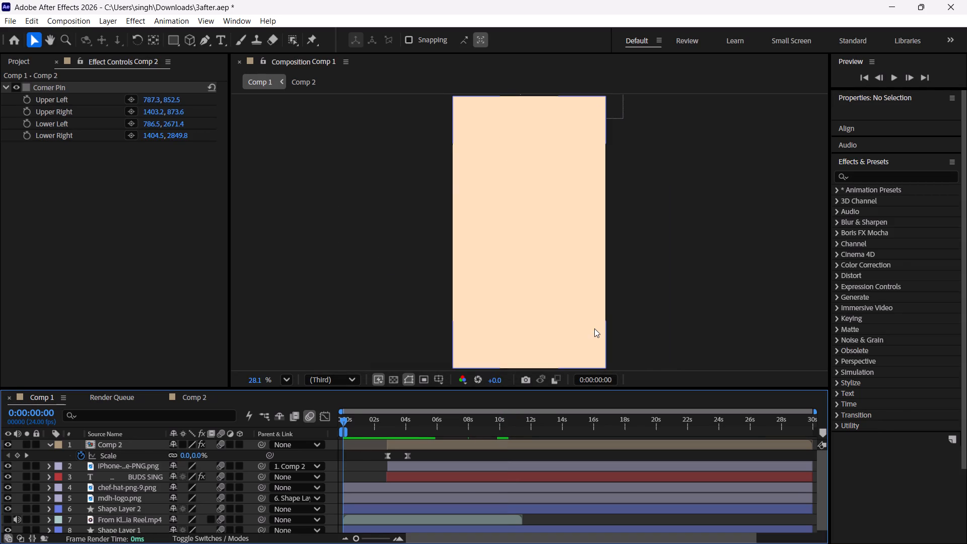
{"action": "key", "text": "ctrl+Right"}
{"action": "key", "text": "ctrl+Right"}
{"action": "key", "text": "ctrl+Right"}
{"action": "key", "text": "space"}
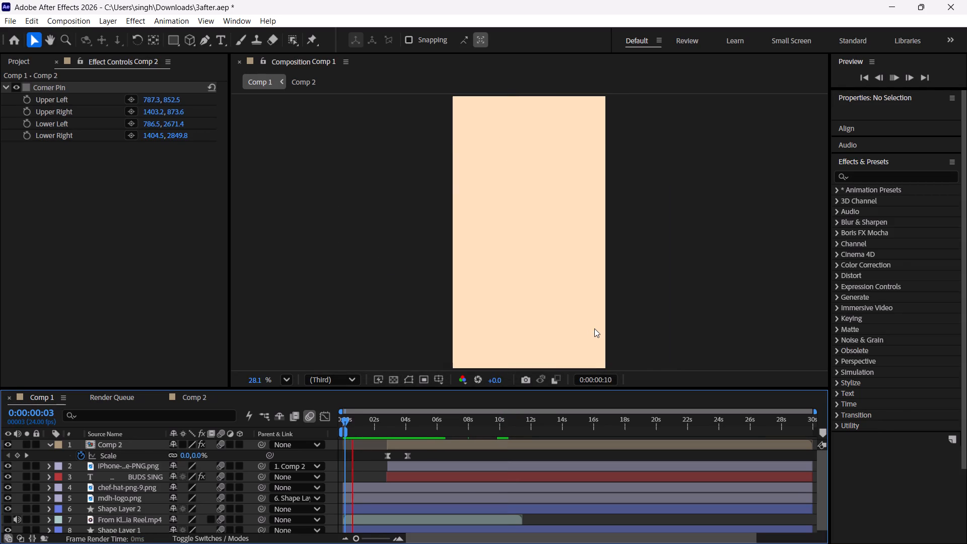